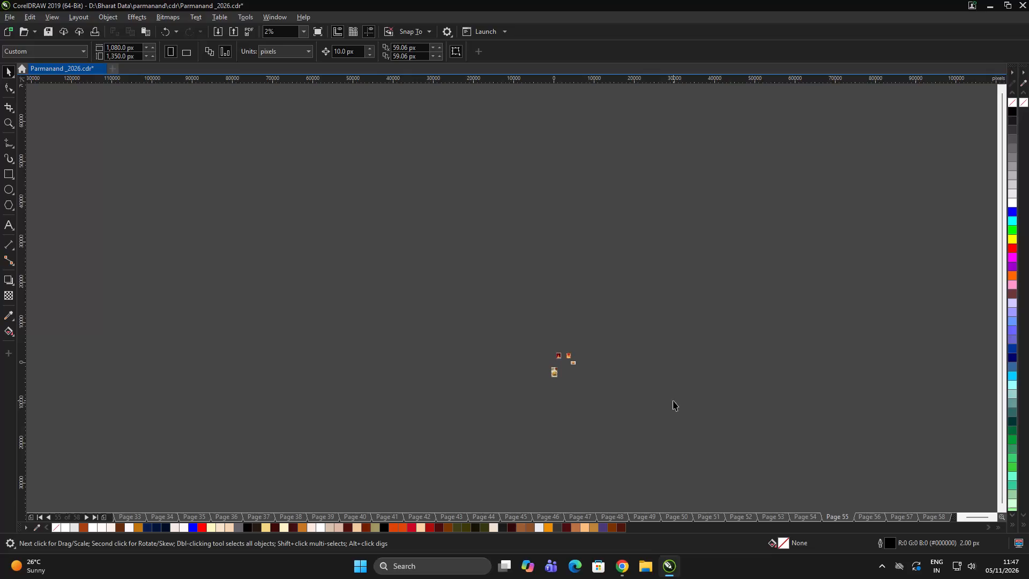
# Create a new document with the A5 page size, 148 × 210 mm.
pyautogui.hotkey('ctrl', 'n')
pyautogui.click(542, 279)
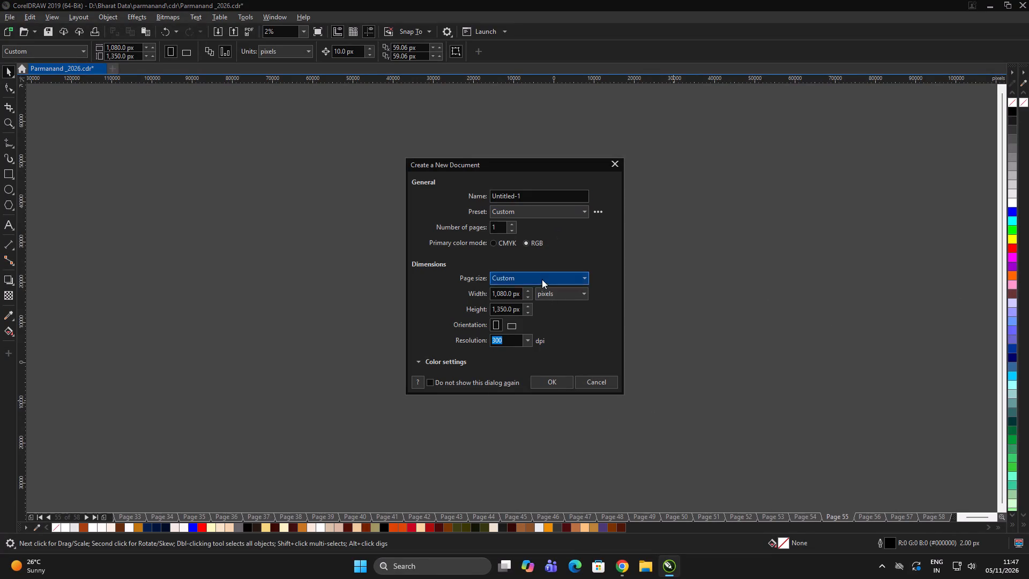
pyautogui.click(520, 335)
pyautogui.click(553, 381)
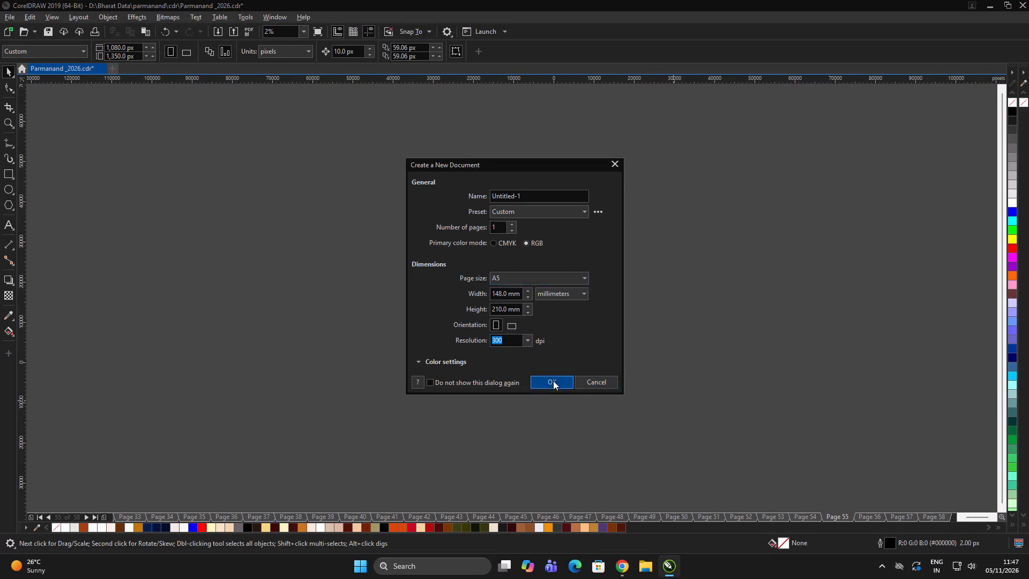
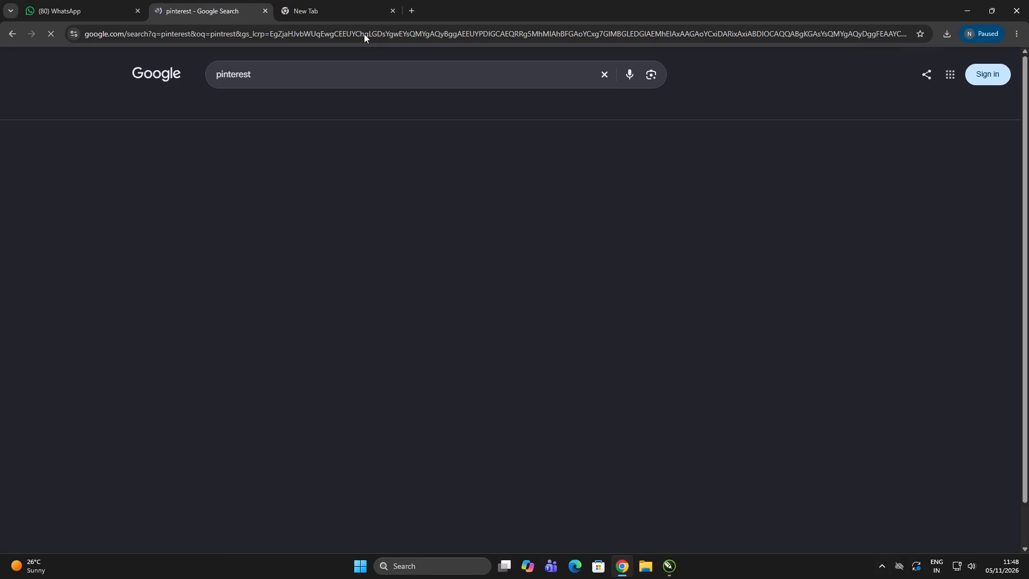
# Open Pinterest from the Google results and enter "diwali" as the start of a search for design references.
pyautogui.click(233, 161)
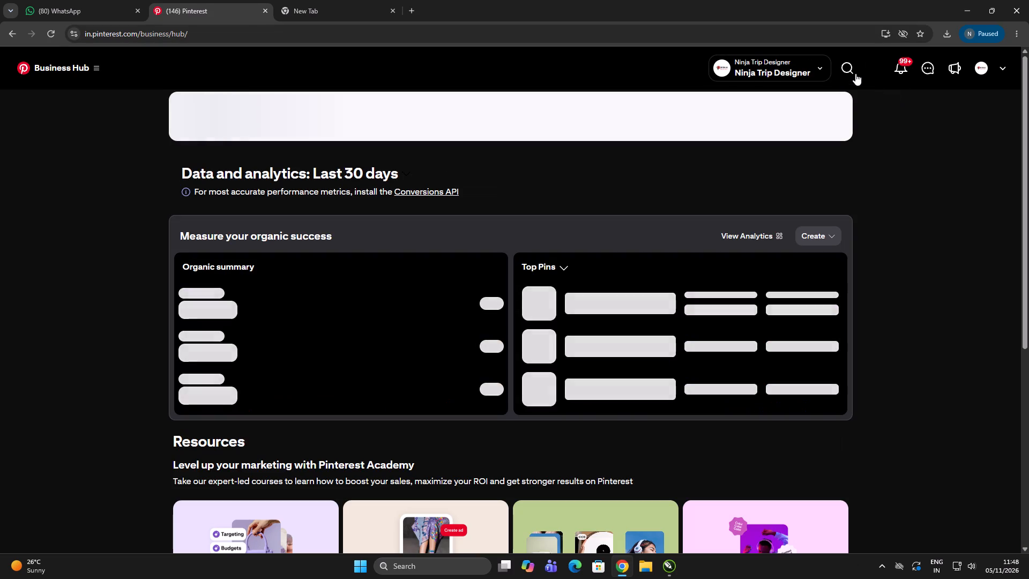
pyautogui.click(851, 67)
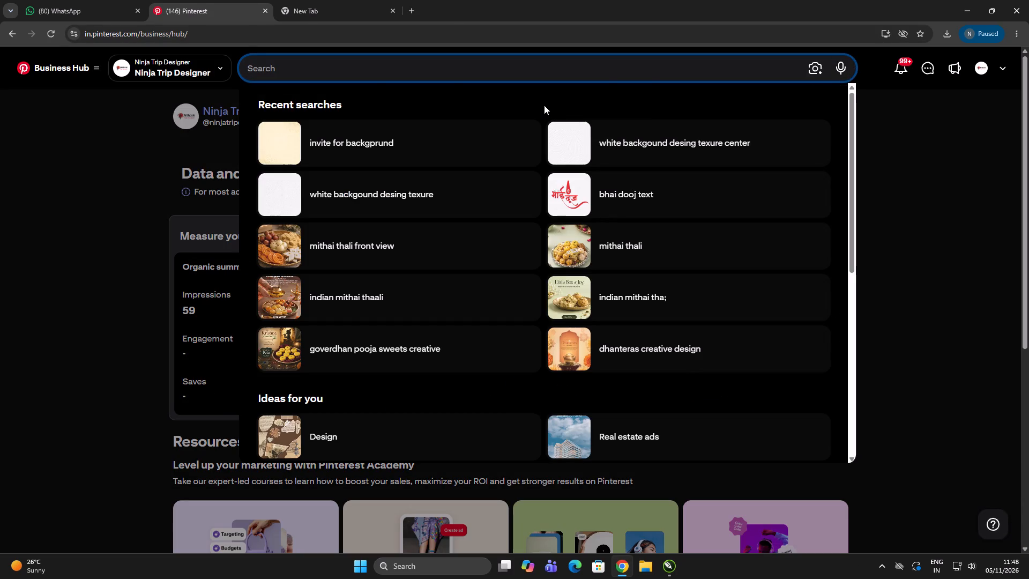
pyautogui.hotkey('alt', 'Tab')
pyautogui.click(747, 224)
pyautogui.hotkey('alt', 'Tab')
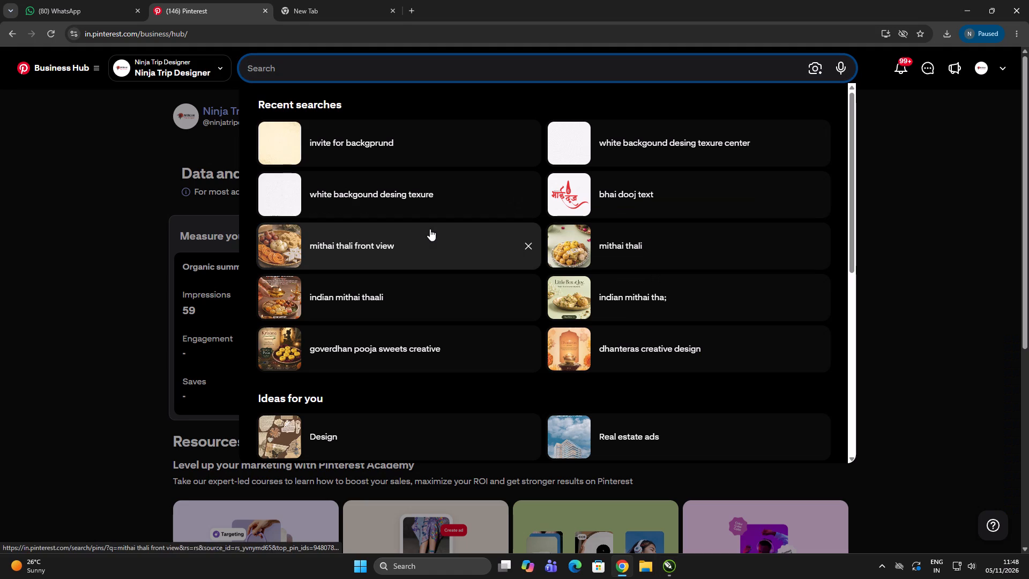
pyautogui.write('diwali vcart')
pyautogui.press('BackSpace')
pyautogui.press('BackSpace')
pyautogui.press('BackSpace')
pyautogui.press('BackSpace')
pyautogui.press('BackSpace')
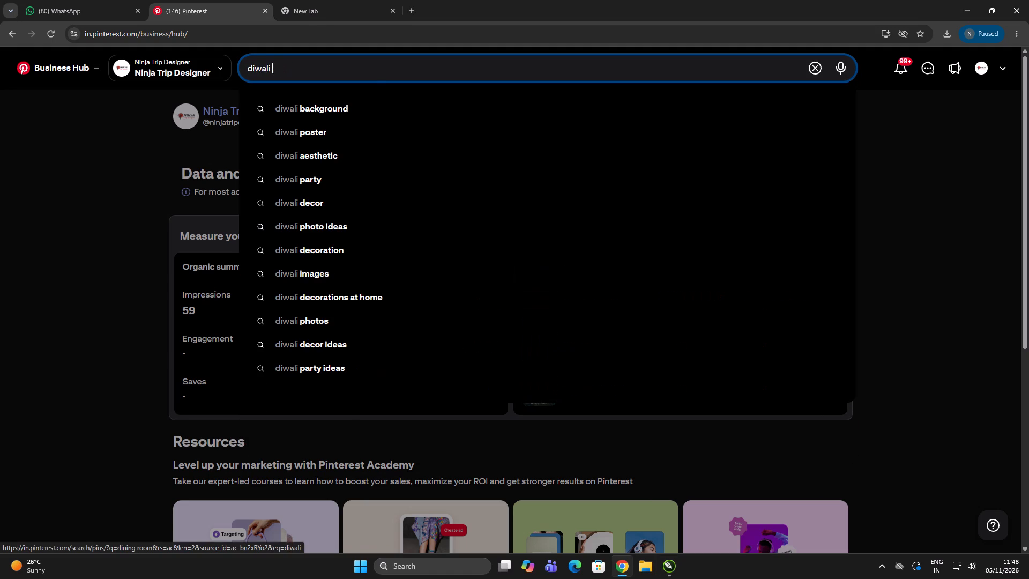
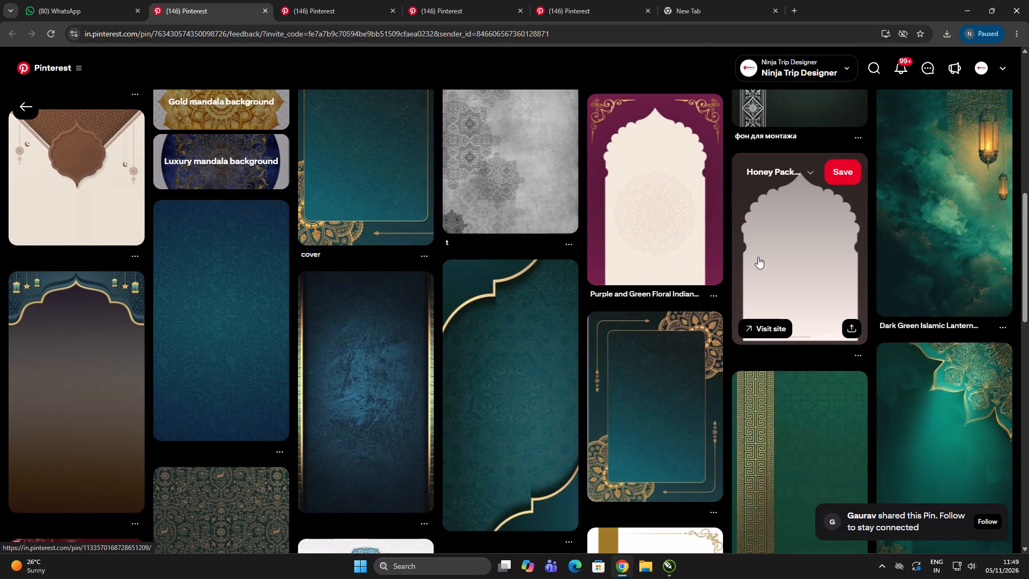
# Browse the related Pinterest pins for ornamental arch and mandala background references.
pyautogui.scroll(-3, 758, 255)
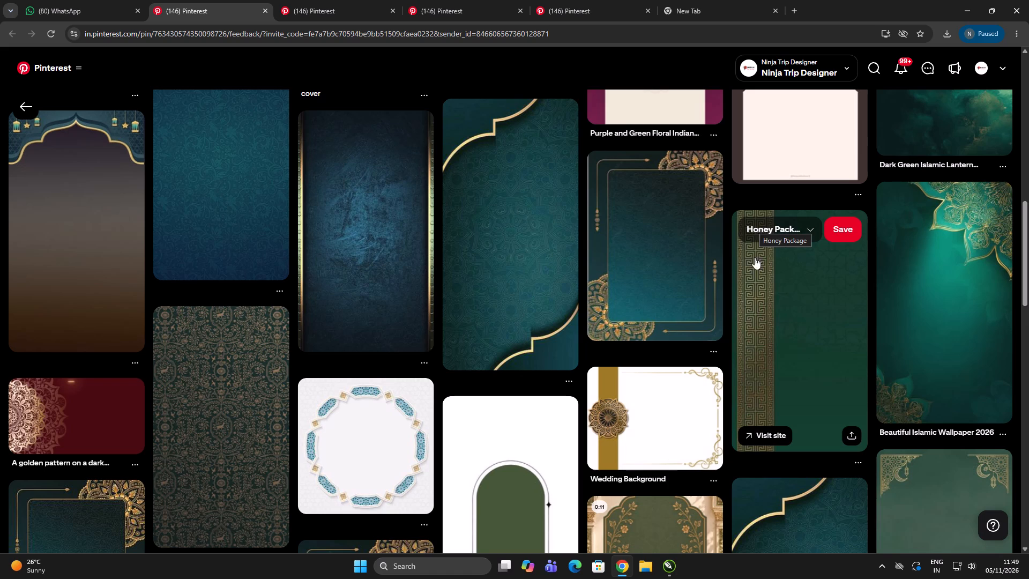
# Switch to File Explorer and open the batra data folder under New Volume (D:) > Bharat Data > Batra's.
pyautogui.click(645, 563)
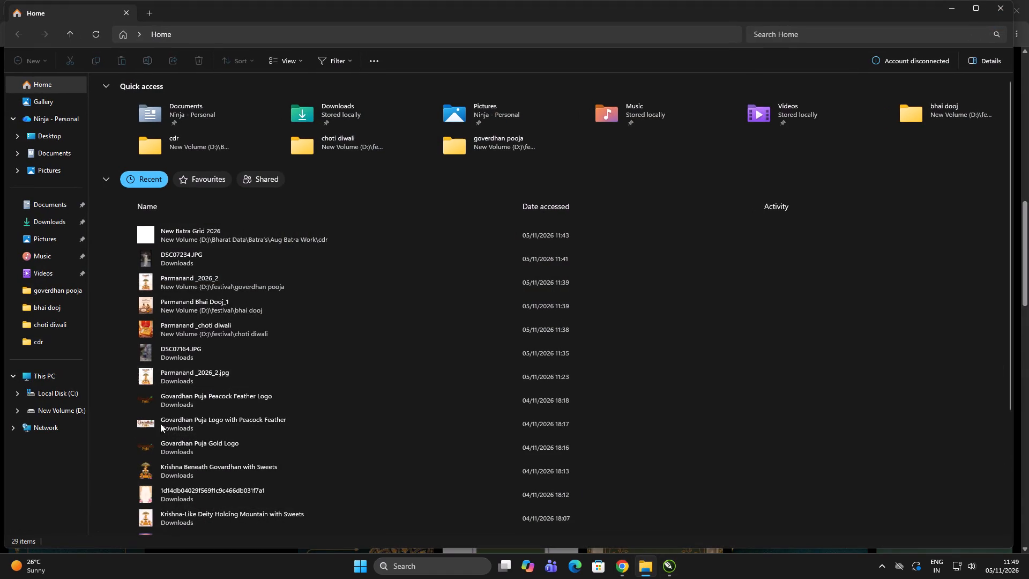
pyautogui.click(69, 412)
pyautogui.doubleClick(127, 125)
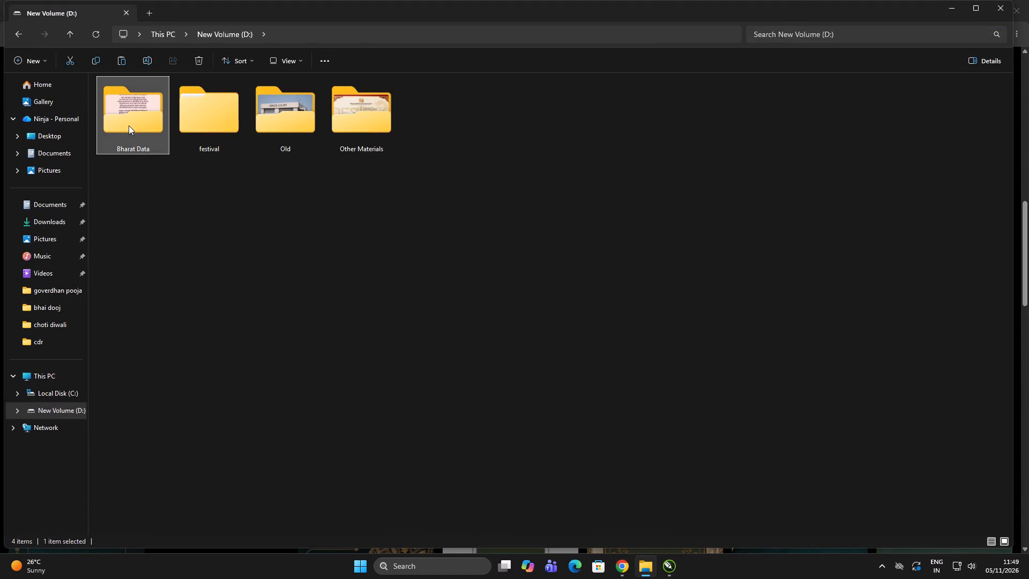
pyautogui.click(196, 198)
pyautogui.write('bat')
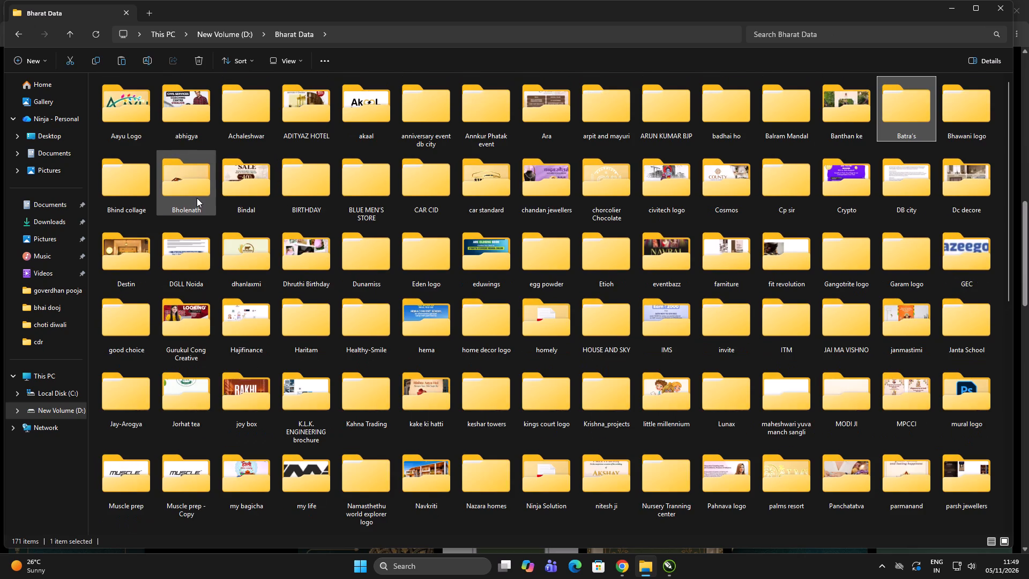
pyautogui.doubleClick(895, 121)
pyautogui.doubleClick(325, 296)
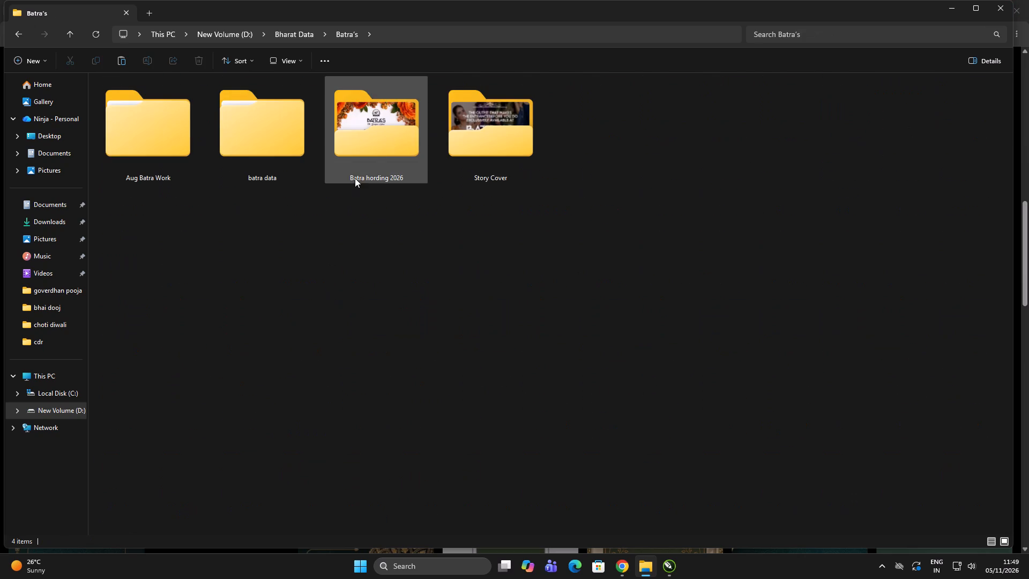
pyautogui.doubleClick(377, 163)
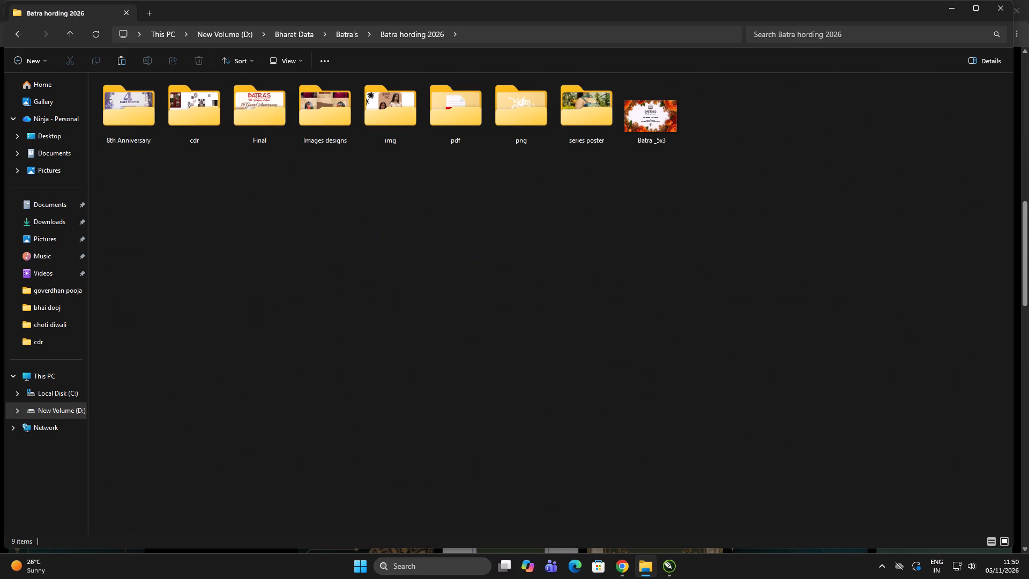
pyautogui.click(11, 35)
pyautogui.doubleClick(282, 130)
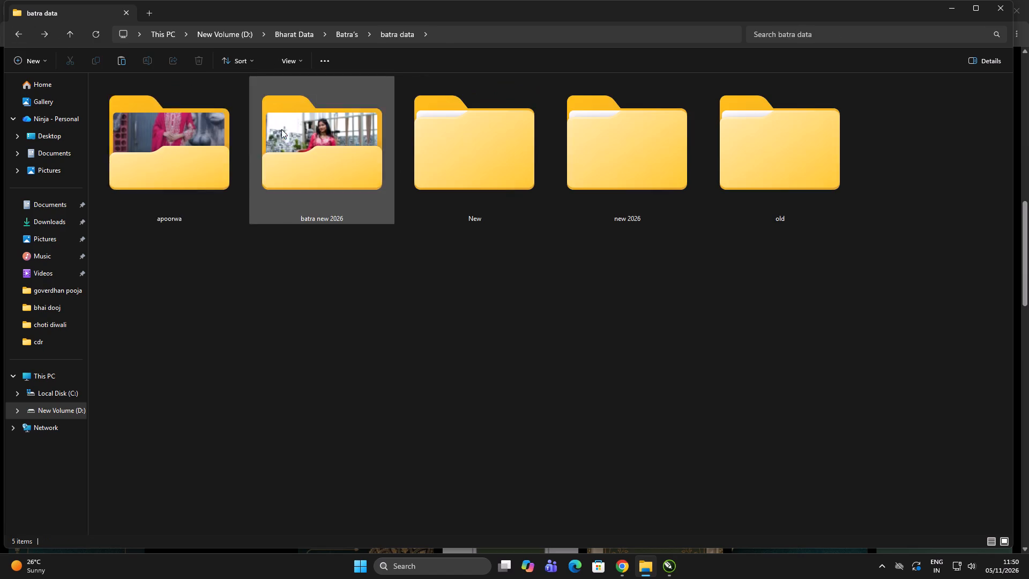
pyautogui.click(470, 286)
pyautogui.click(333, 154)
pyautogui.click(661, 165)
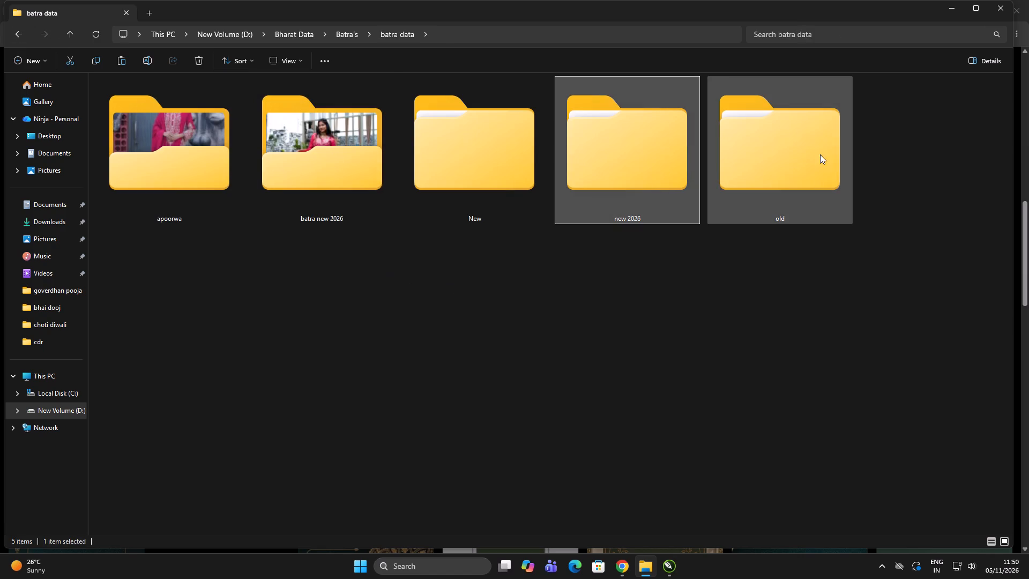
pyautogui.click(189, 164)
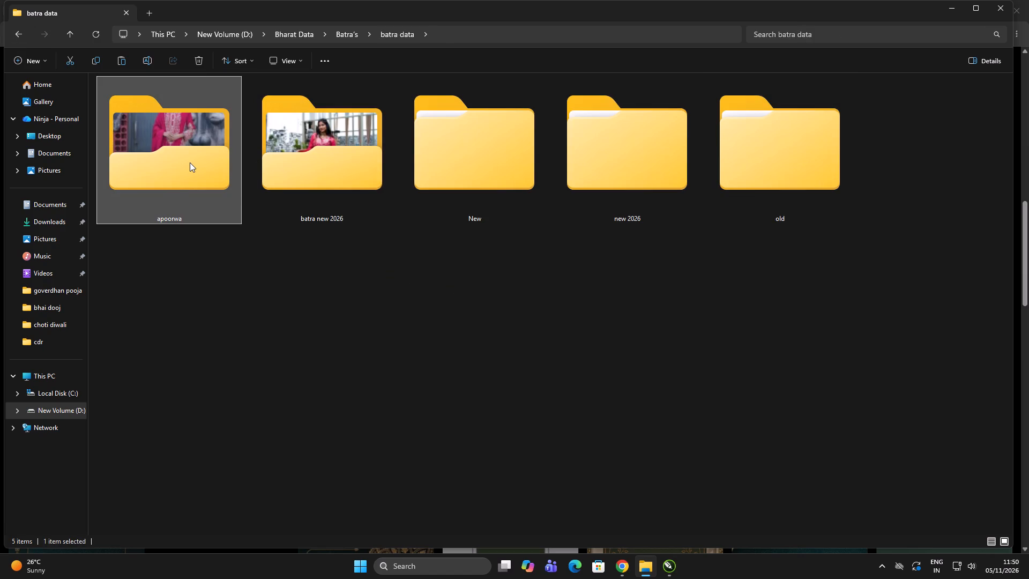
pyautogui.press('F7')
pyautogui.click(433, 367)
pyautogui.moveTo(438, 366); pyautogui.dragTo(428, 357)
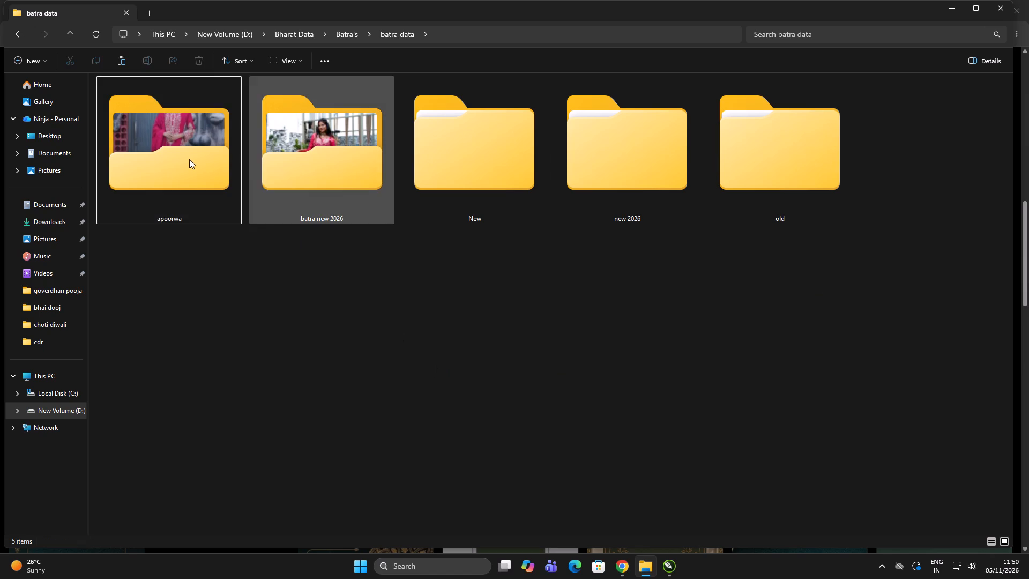
# Copy the apoorwa folder to the root of the Ninja SSD (E:) drive, and minimize the copy progress and Explorer windows.
pyautogui.click(188, 158)
pyautogui.rightClick(188, 158)
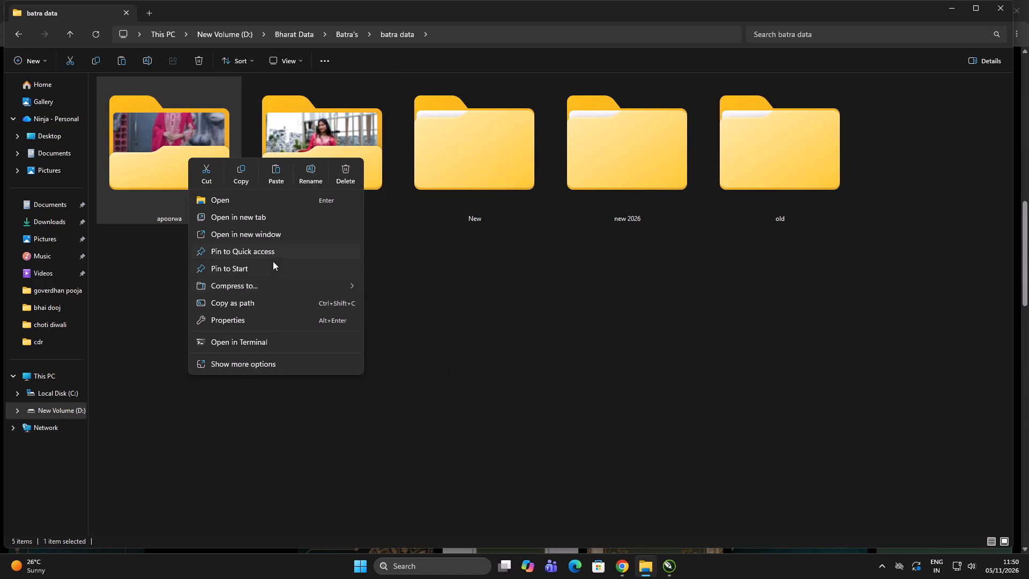
pyautogui.click(248, 171)
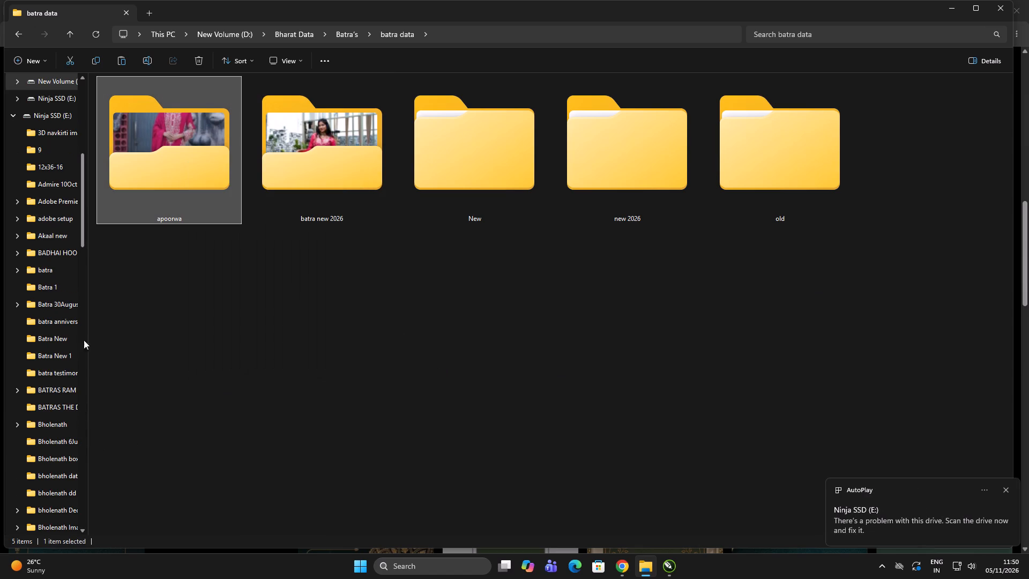
pyautogui.scroll(13, 66, 243)
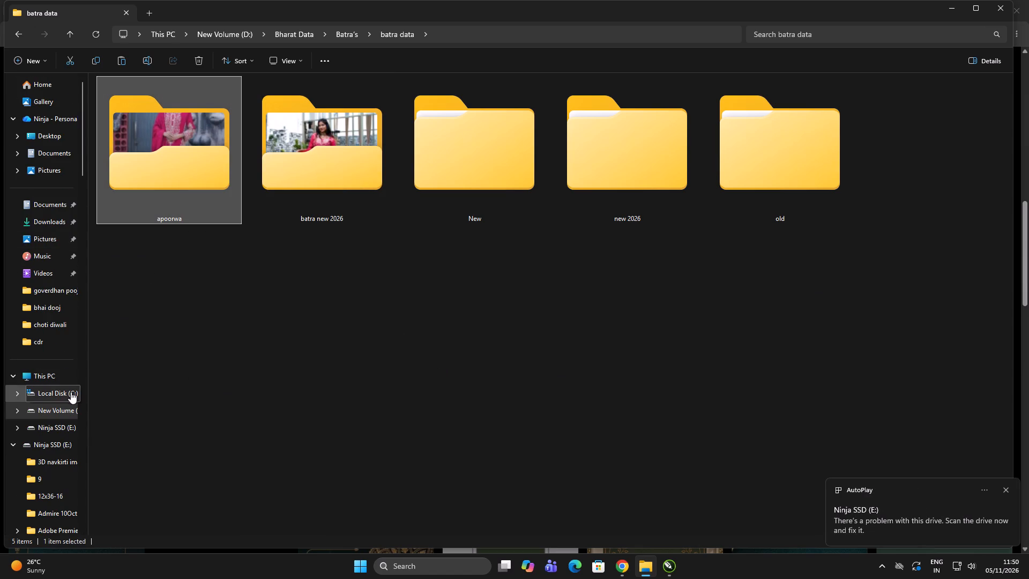
pyautogui.click(60, 412)
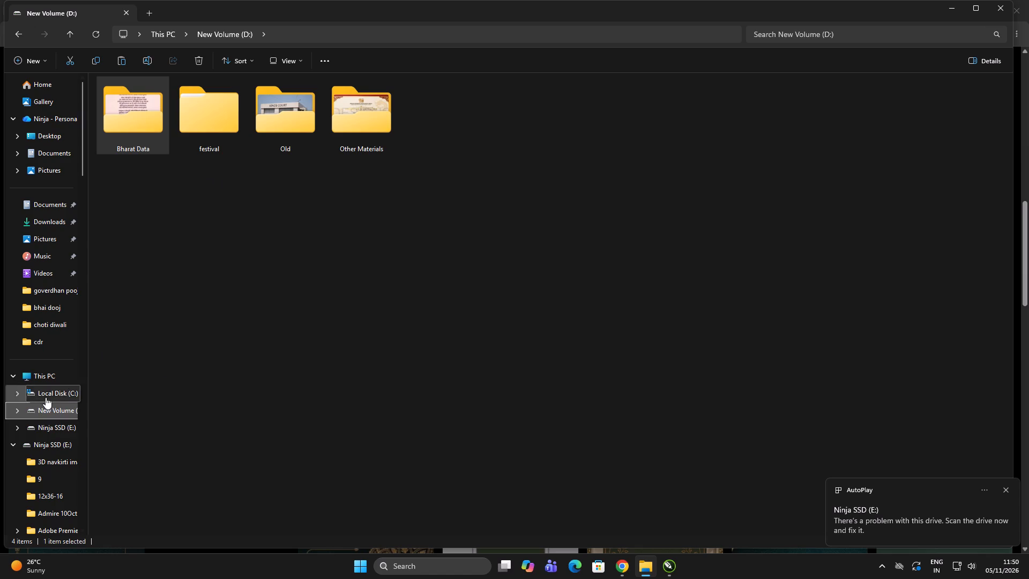
pyautogui.click(51, 428)
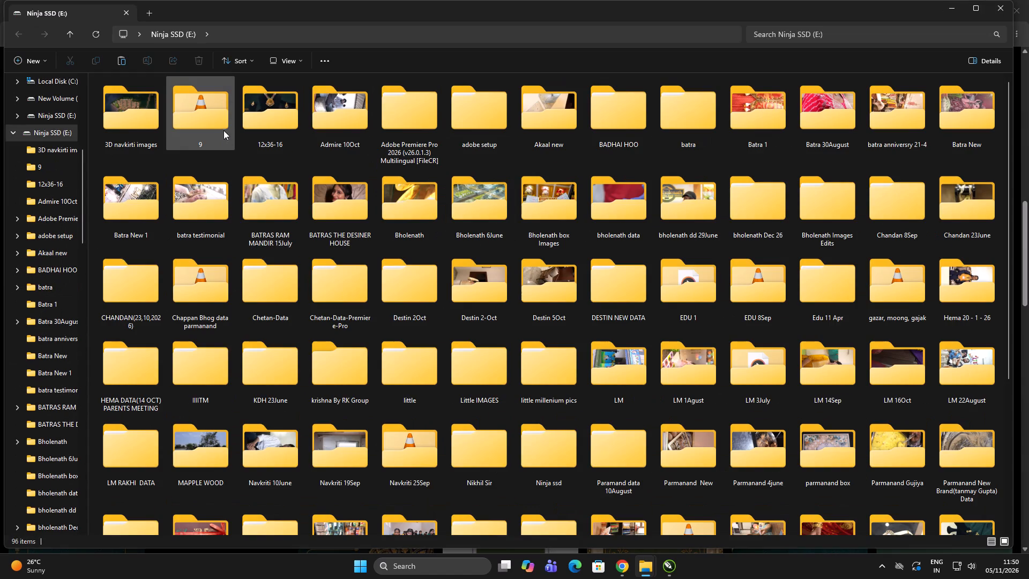
pyautogui.rightClick(382, 75)
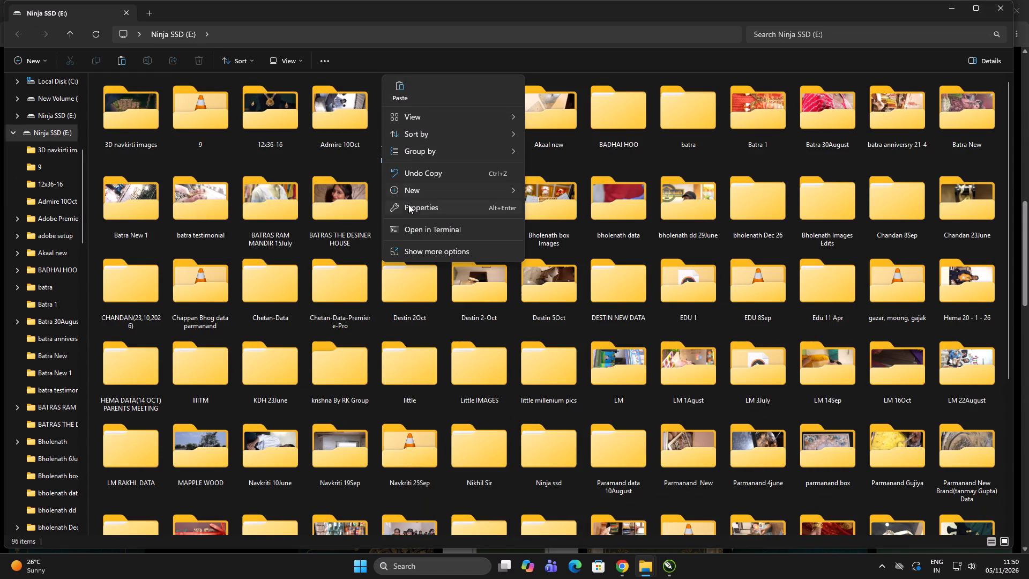
pyautogui.click(401, 88)
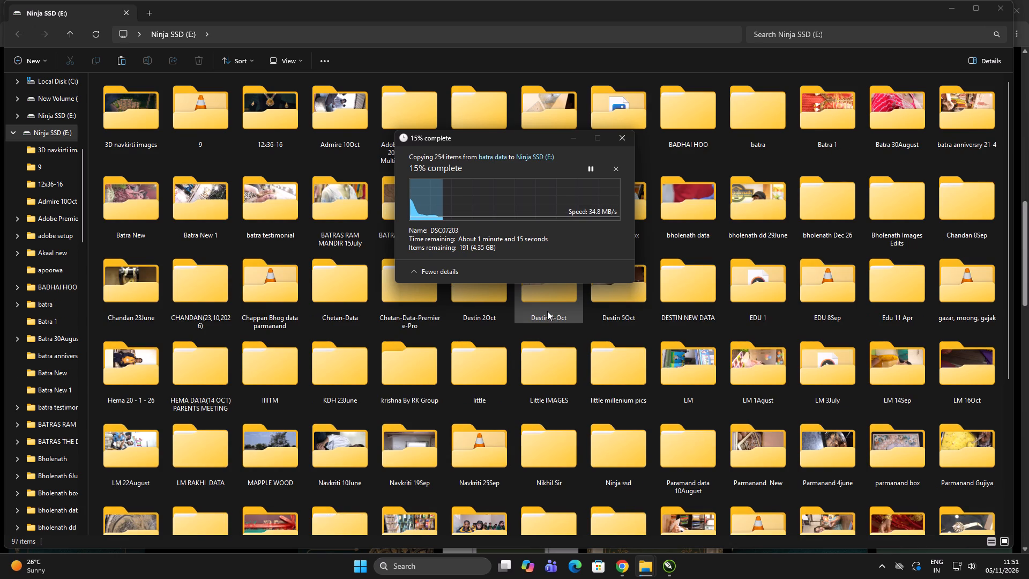
pyautogui.hotkey('alt', 'Tab')
pyautogui.click(946, 4)
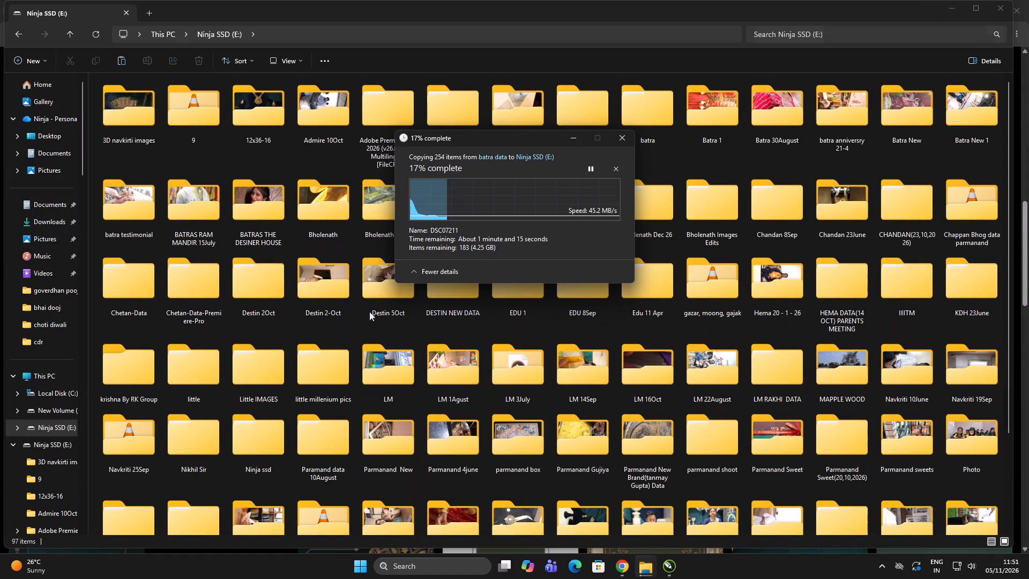
pyautogui.click(571, 137)
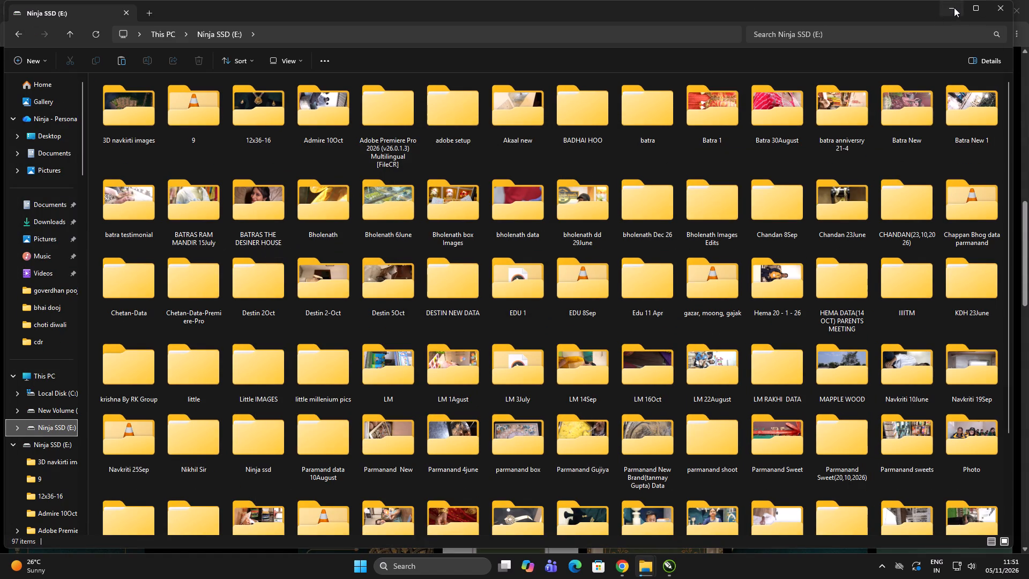
pyautogui.click(954, 7)
# Browse the suggested background pins in Chrome and open the purple "Elegant Ramadan Mandala Background" pin.
pyautogui.scroll(-8, 601, 283)
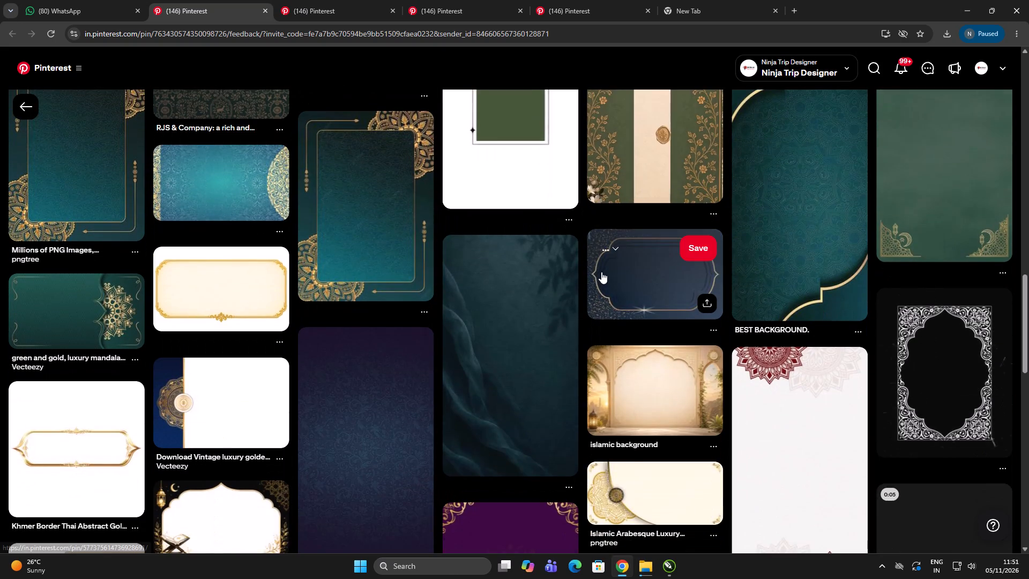
pyautogui.scroll(-8, 602, 272)
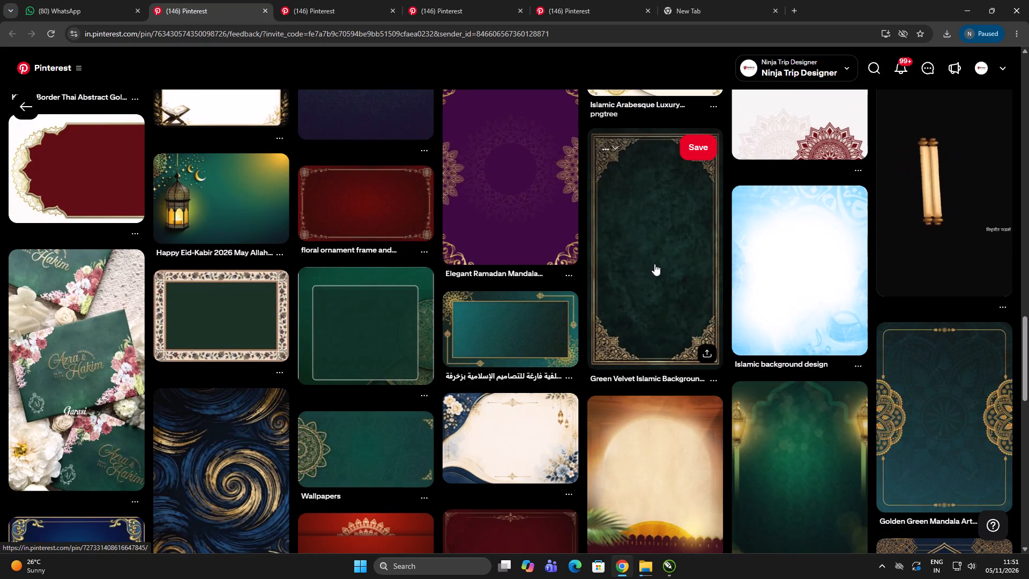
pyautogui.scroll(-8, 750, 267)
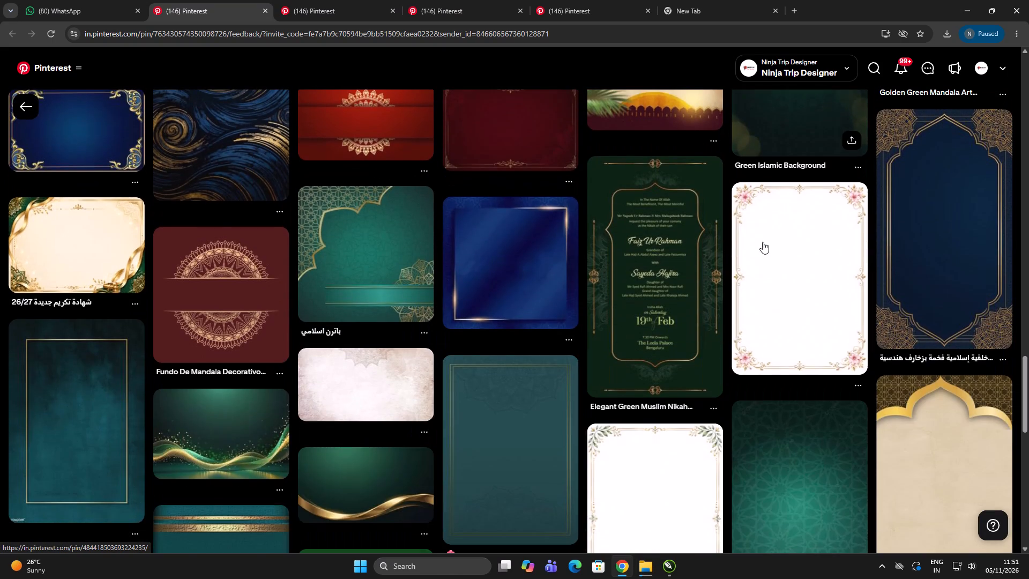
pyautogui.scroll(7, 763, 242)
pyautogui.click(528, 191)
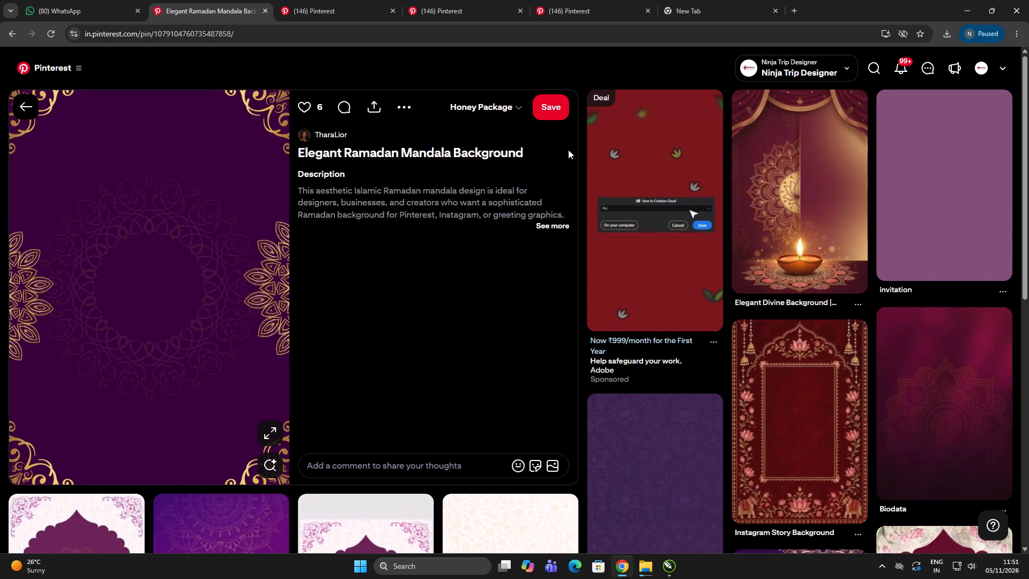
# Browse the related pins and open the purple-to-blue gradient mandala background in a new tab.
pyautogui.scroll(-5, 538, 169)
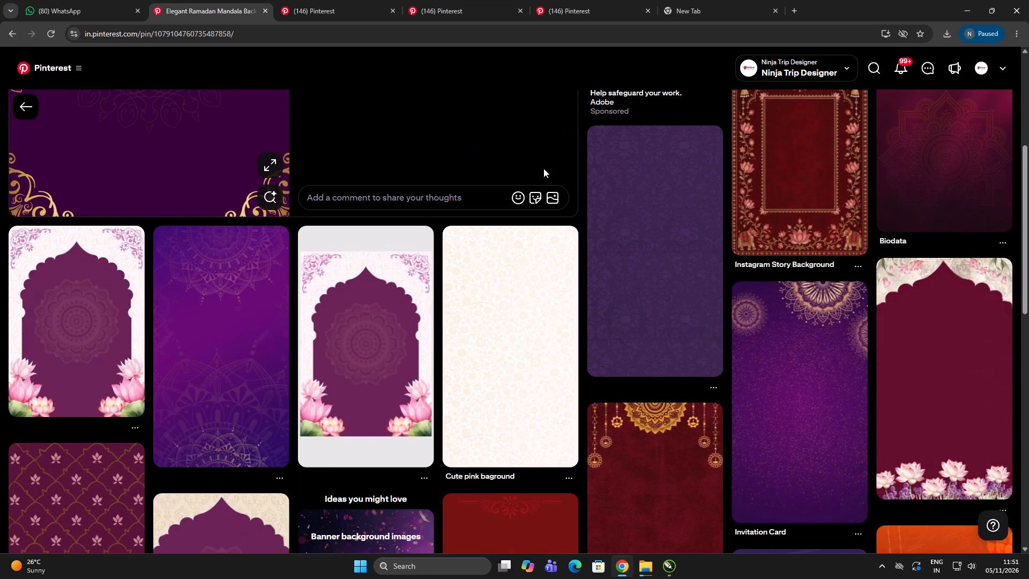
pyautogui.scroll(-4, 552, 161)
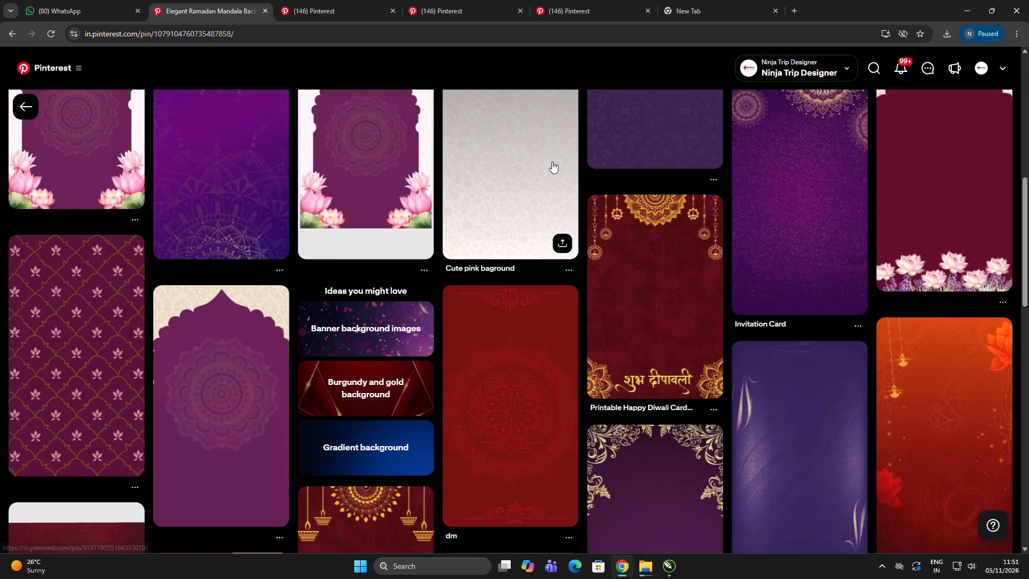
pyautogui.scroll(-10, 552, 161)
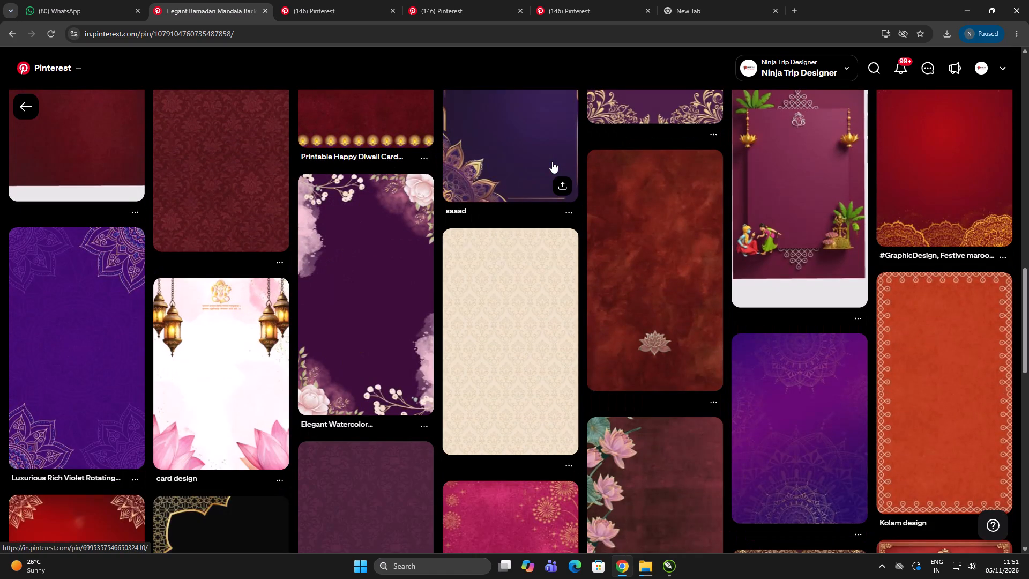
pyautogui.scroll(-5, 553, 161)
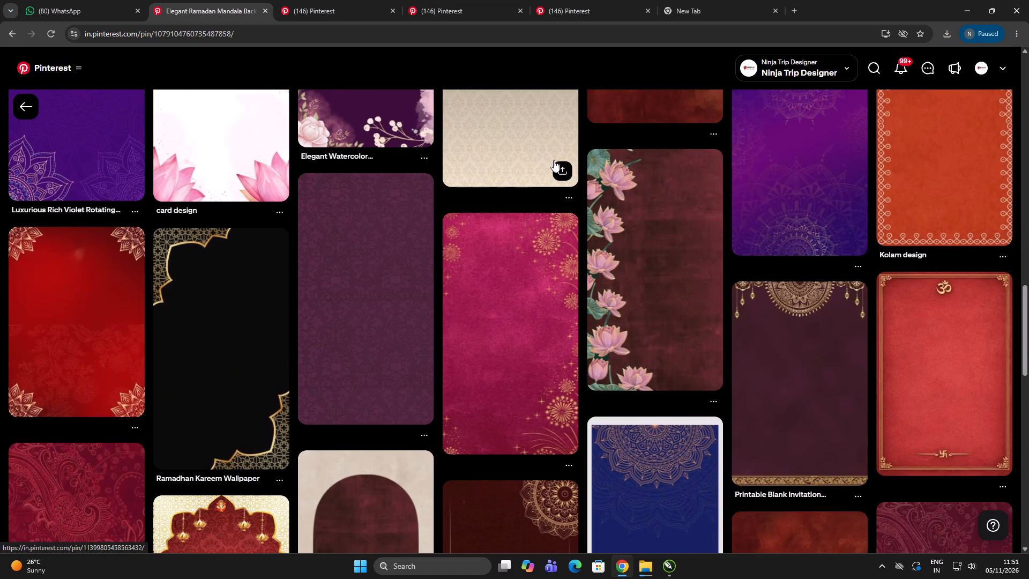
pyautogui.scroll(2, 554, 160)
pyautogui.rightClick(765, 247)
pyautogui.click(771, 262)
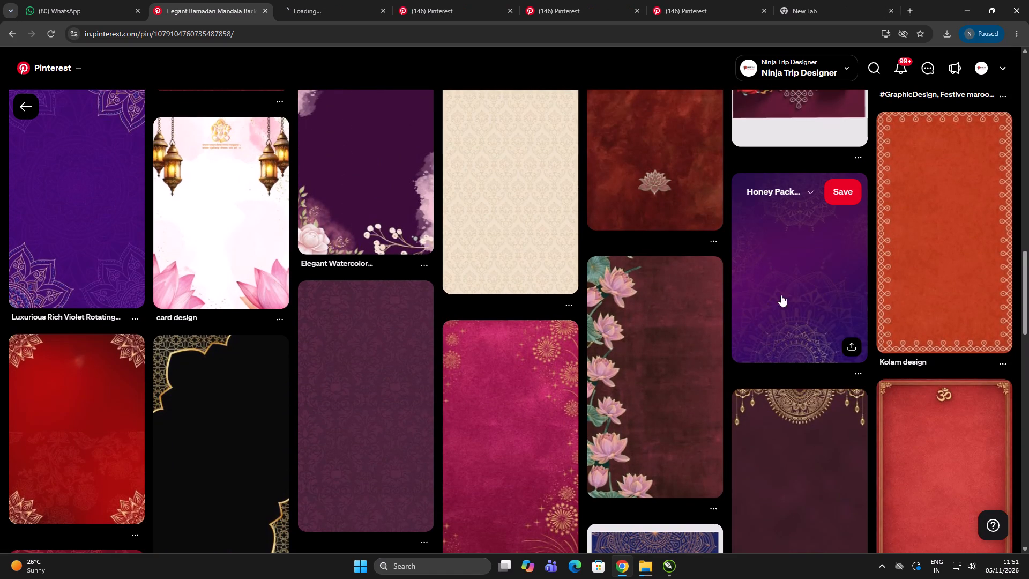
# Look through the remaining related pins for more festive background references in purple, maroon and gold.
pyautogui.scroll(-15, 385, 286)
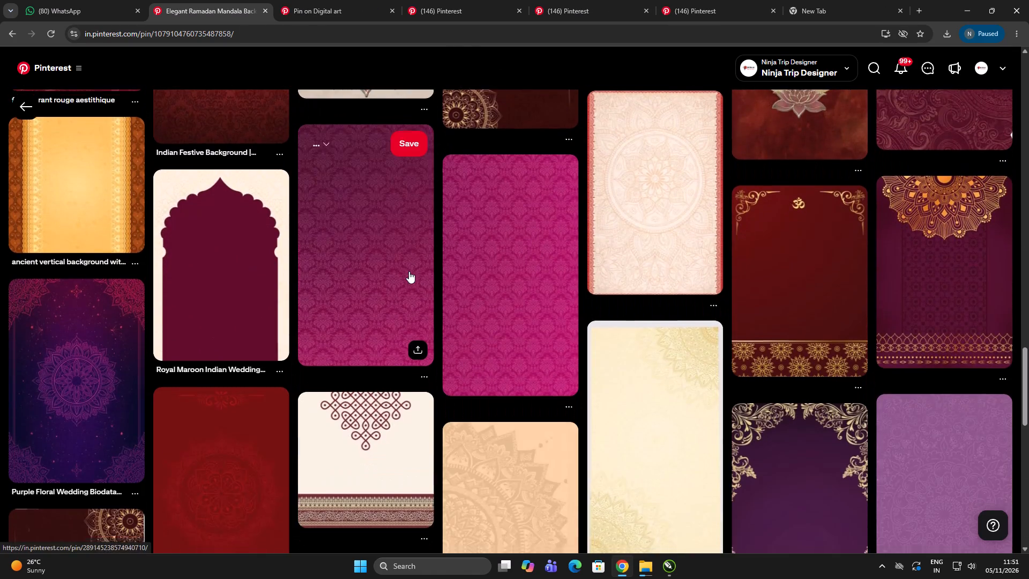
pyautogui.scroll(-3, 409, 271)
pyautogui.scroll(1, 416, 270)
pyautogui.scroll(-7, 417, 270)
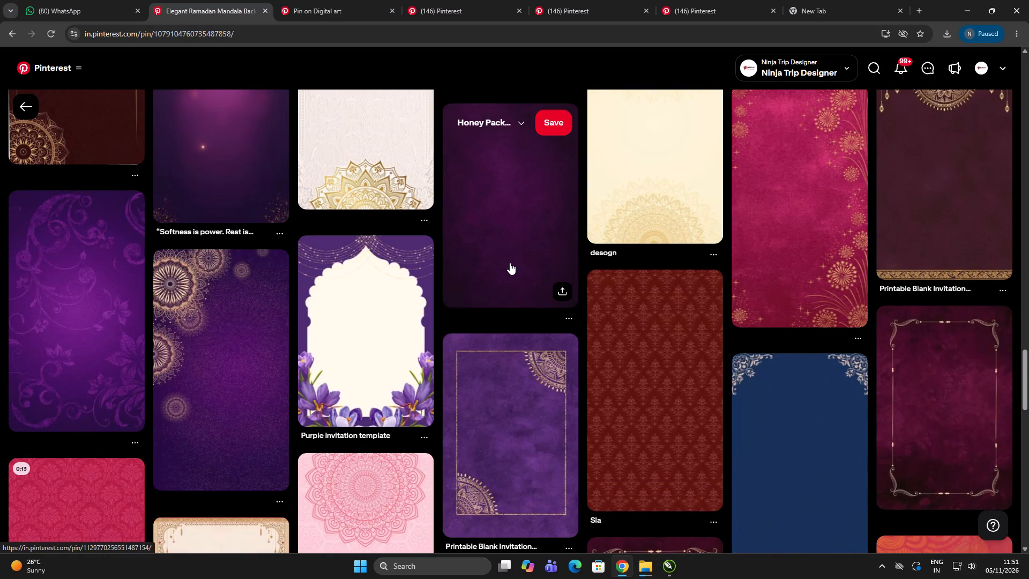
pyautogui.scroll(-4, 621, 190)
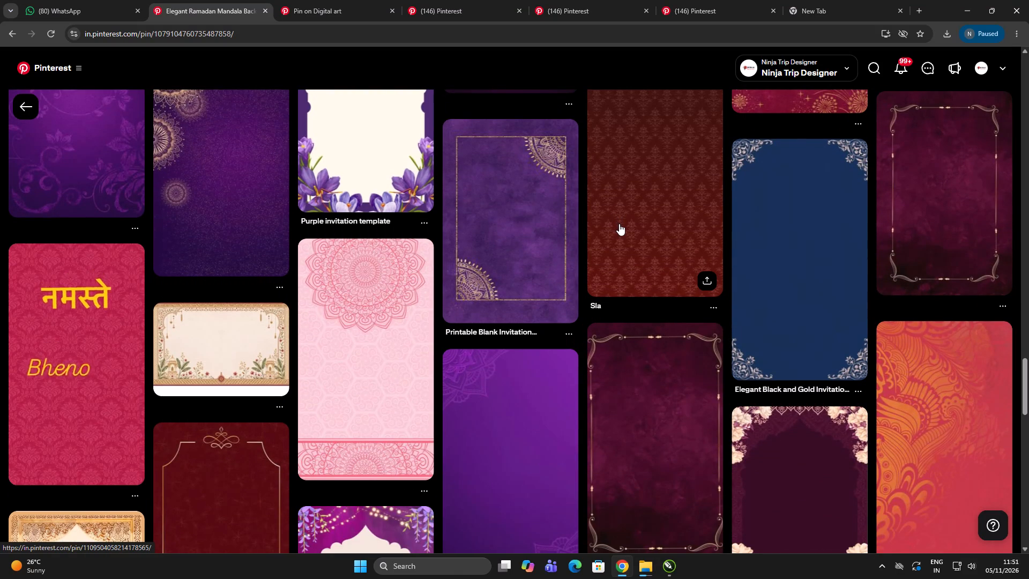
pyautogui.scroll(-6, 621, 224)
pyautogui.scroll(1, 615, 203)
pyautogui.scroll(-5, 615, 203)
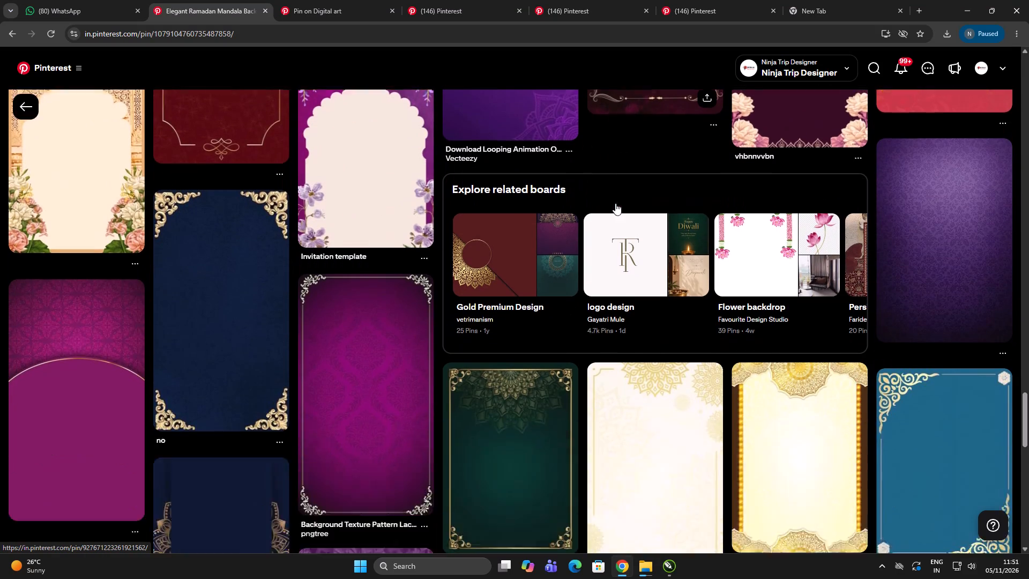
pyautogui.scroll(8, 615, 209)
pyautogui.scroll(20, 615, 210)
pyautogui.scroll(2, 615, 210)
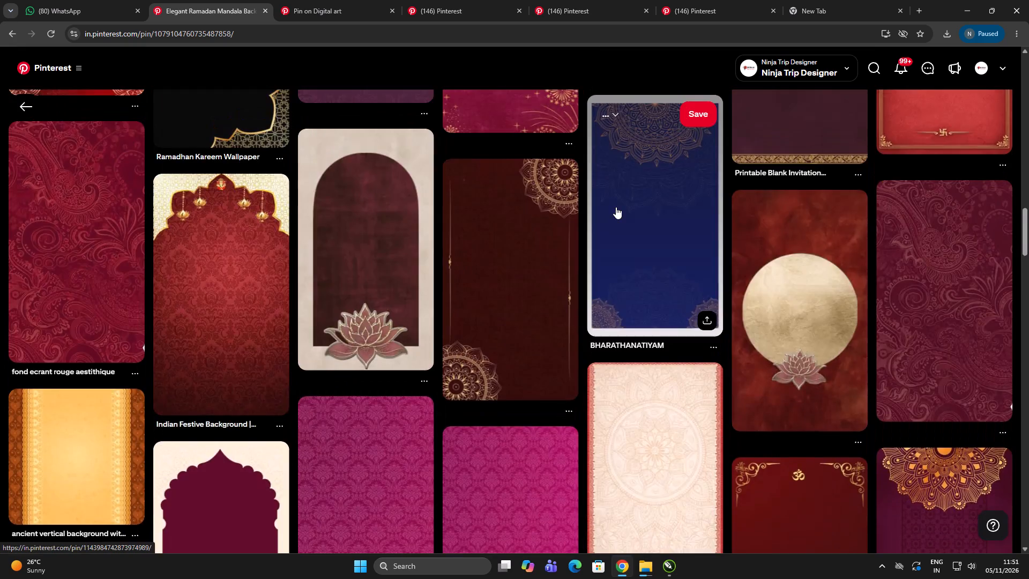
pyautogui.scroll(14, 616, 207)
pyautogui.scroll(-2, 622, 205)
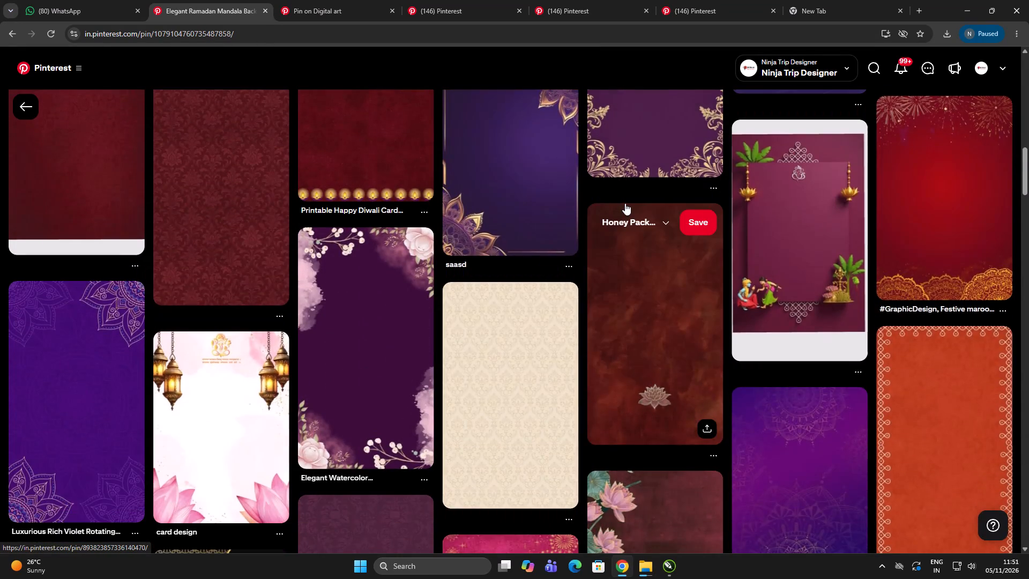
pyautogui.scroll(10, 625, 203)
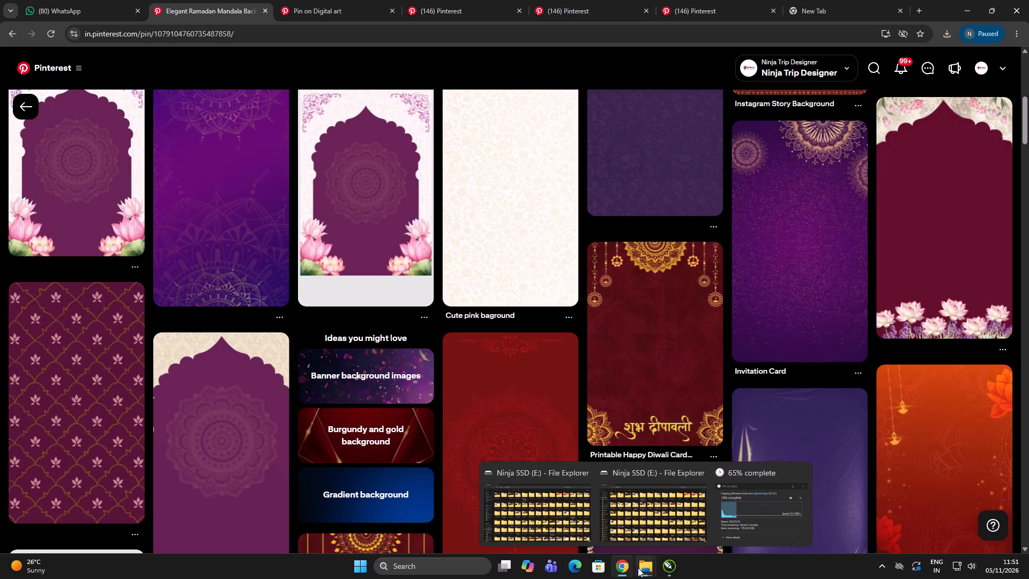
# Bring up the copy progress window to check the transfer to the Ninja SSD (E:).
pyautogui.click(751, 518)
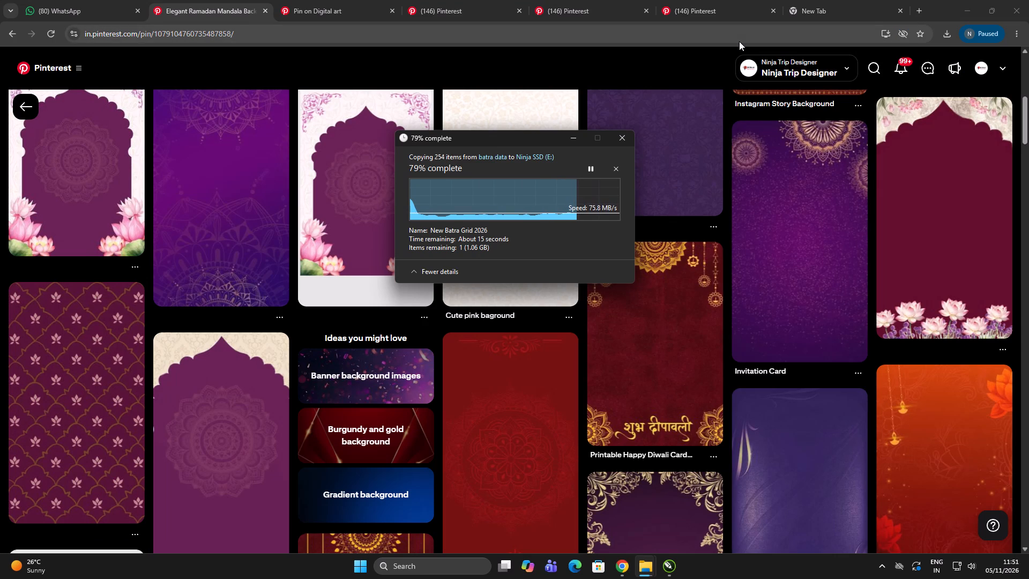
# Open the suggested "Banner background images" search in Chrome and look over its pins.
pyautogui.click(371, 387)
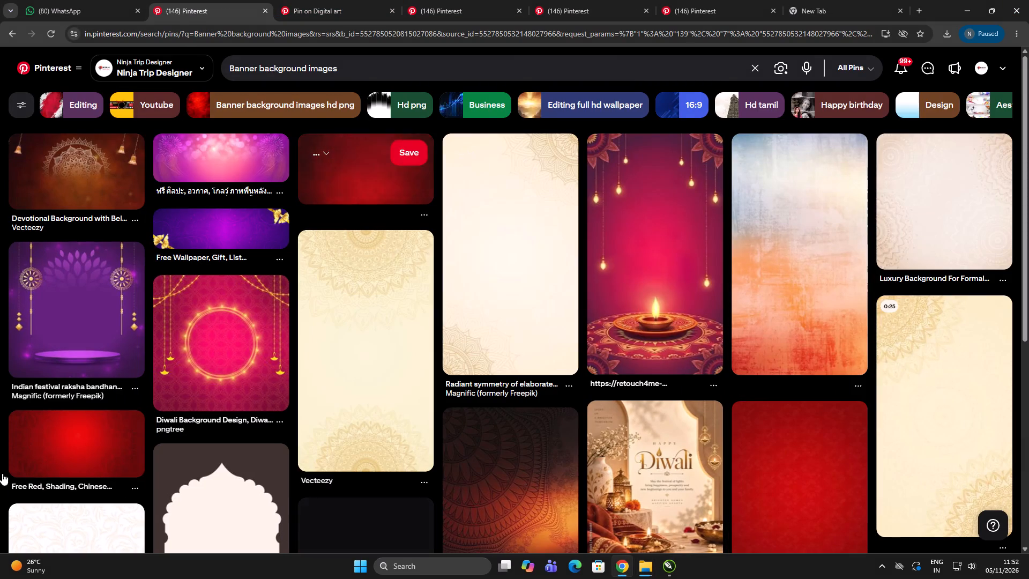
pyautogui.scroll(-7, 189, 333)
pyautogui.scroll(3, 207, 339)
# Check the progress of the file copy to the Ninja SSD (E:) again.
pyautogui.click(651, 565)
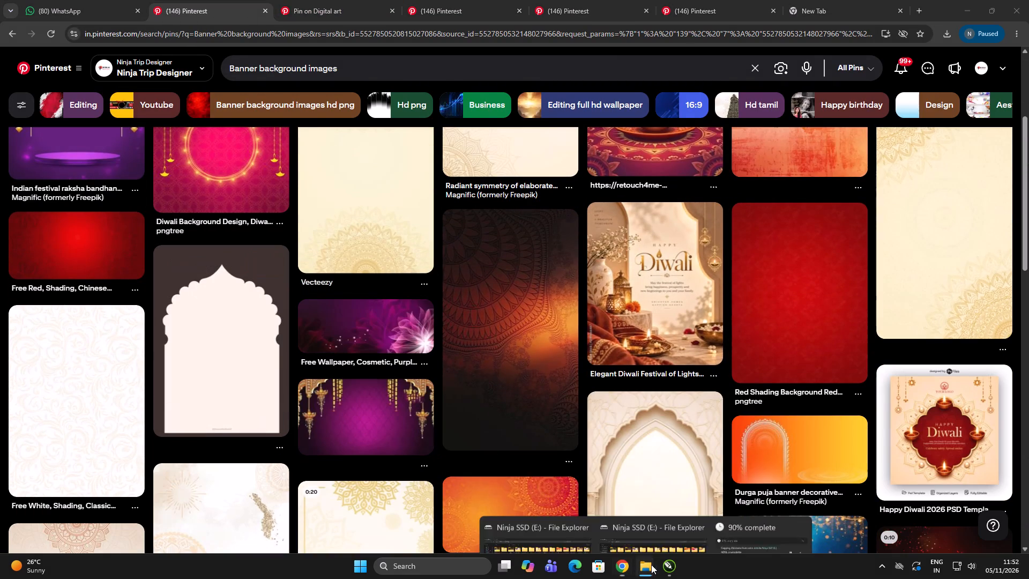
pyautogui.click(770, 519)
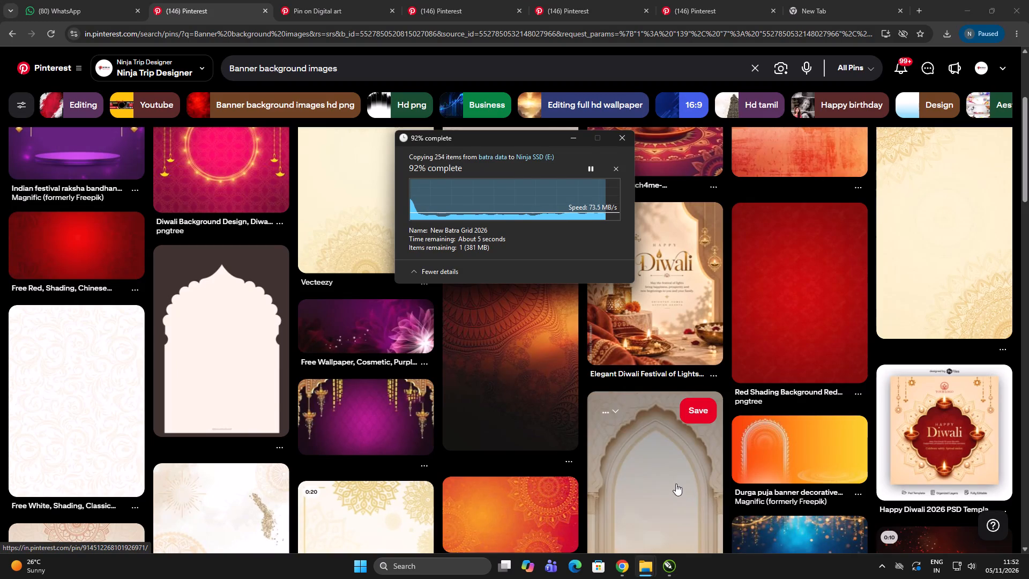
# Browse the banner background results and open the purple "Free Wallpaper, Gift, List Background Images" pin with gold corners.
pyautogui.scroll(-4, 486, 407)
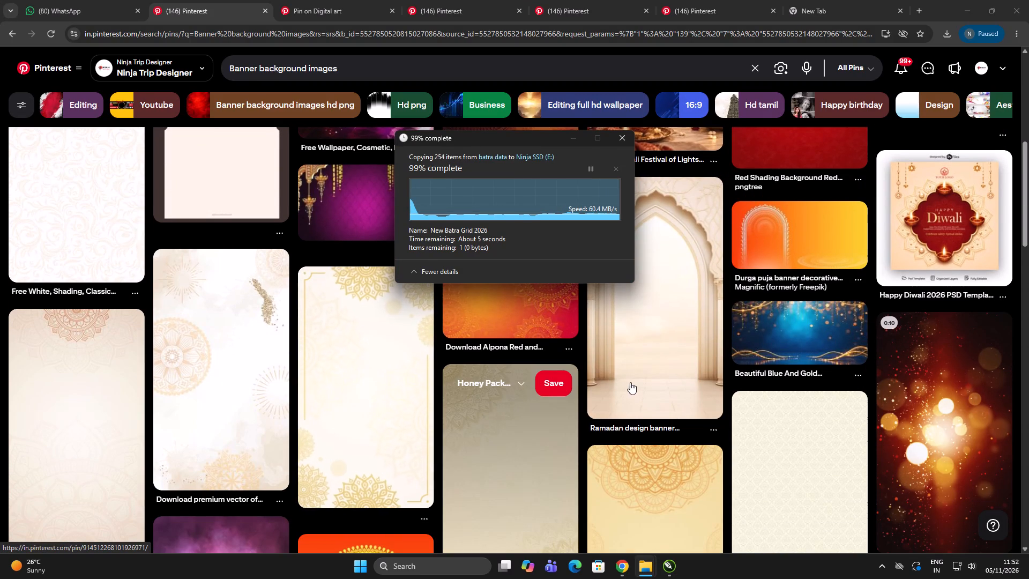
pyautogui.scroll(-10, 538, 352)
pyautogui.scroll(5, 542, 353)
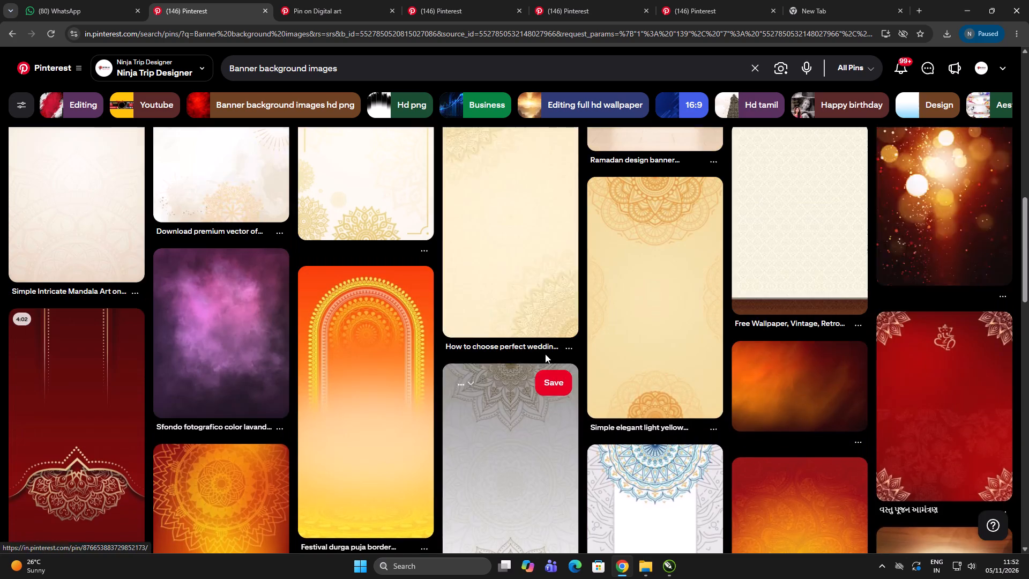
pyautogui.scroll(3, 546, 353)
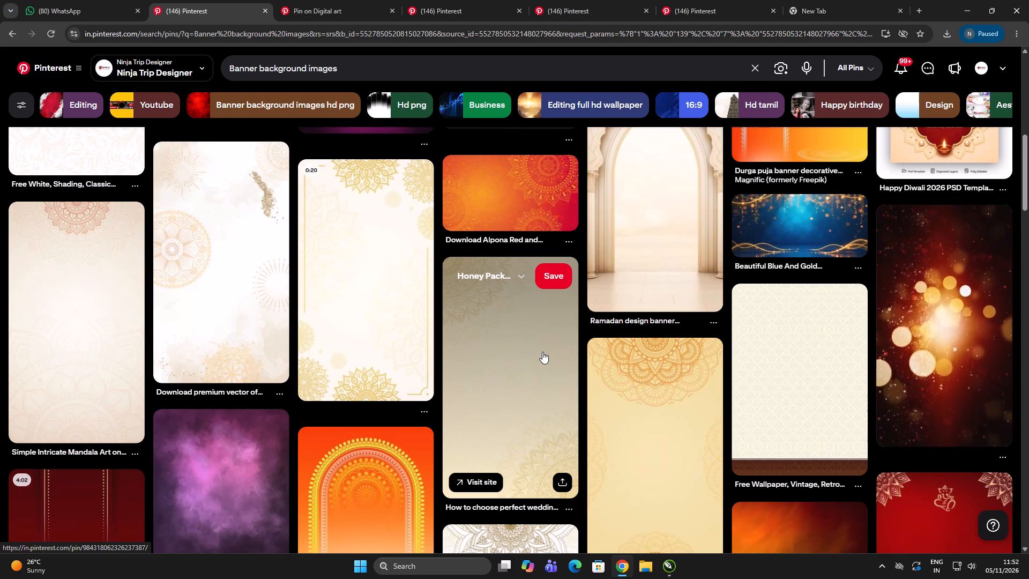
pyautogui.scroll(10, 169, 390)
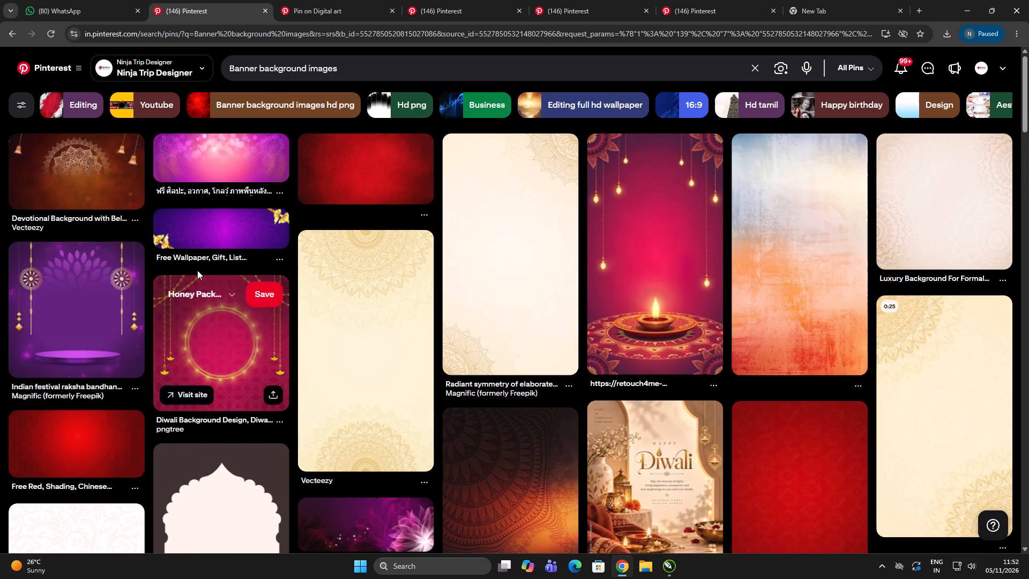
pyautogui.scroll(1, 223, 236)
pyautogui.click(220, 242)
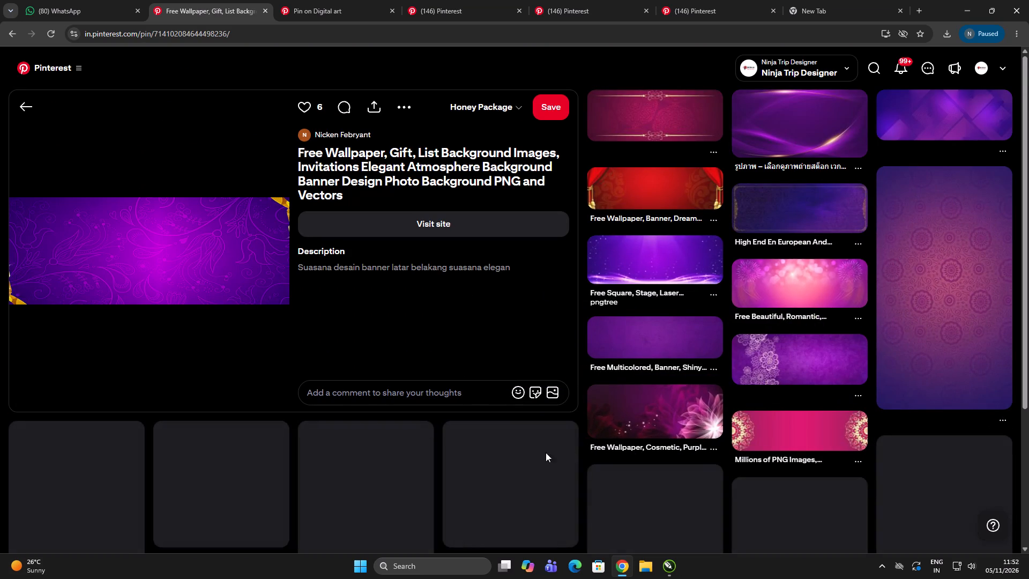
# Look through the related pins for purple and festive banner backgrounds.
pyautogui.scroll(-4, 591, 469)
pyautogui.scroll(2, 591, 463)
pyautogui.scroll(-6, 591, 461)
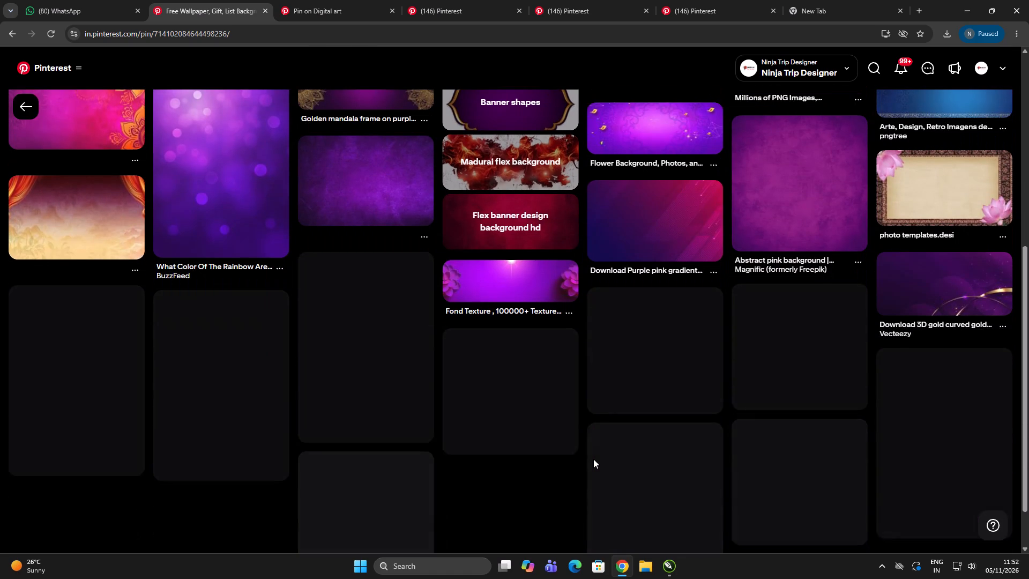
pyautogui.scroll(-2, 597, 451)
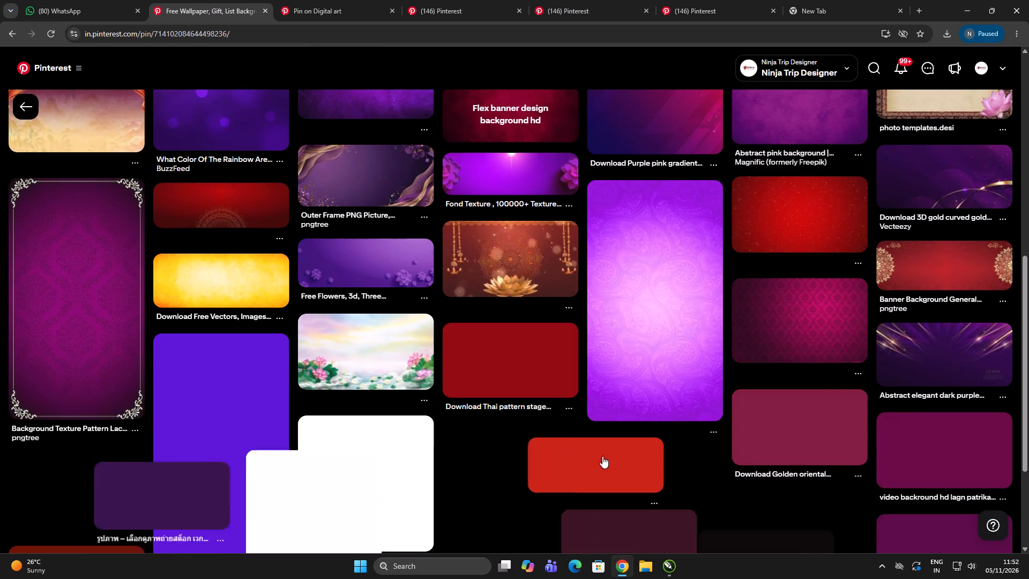
pyautogui.scroll(-7, 600, 452)
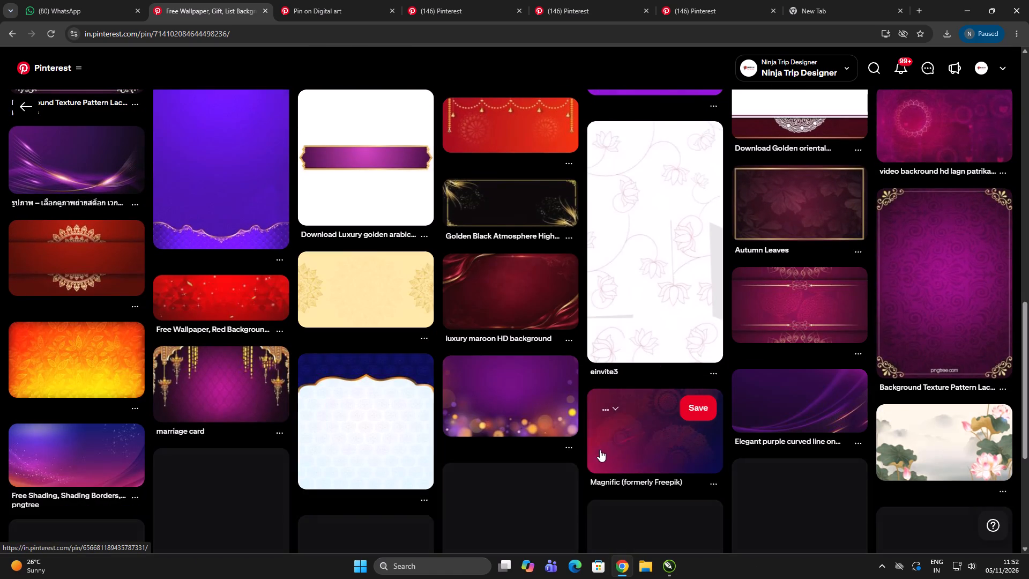
pyautogui.scroll(-4, 600, 450)
pyautogui.scroll(1, 612, 436)
pyautogui.scroll(-4, 612, 439)
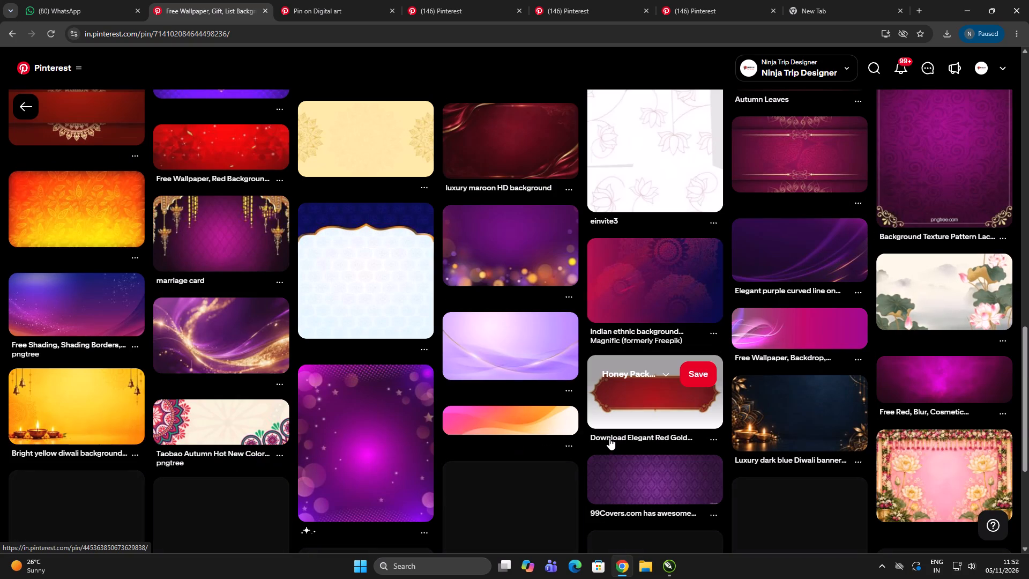
pyautogui.scroll(-5, 609, 438)
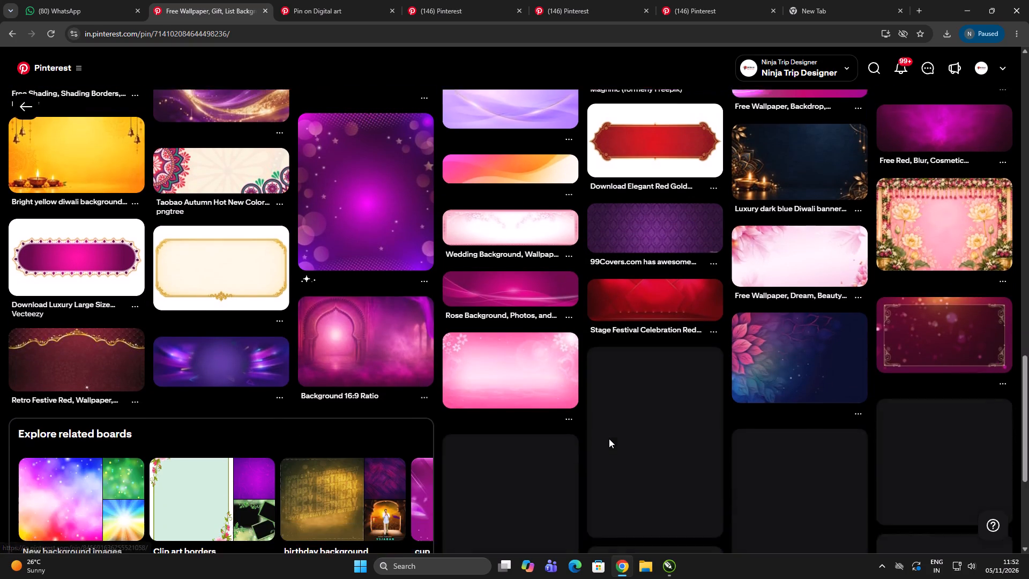
pyautogui.scroll(3, 609, 439)
pyautogui.scroll(-1, 606, 442)
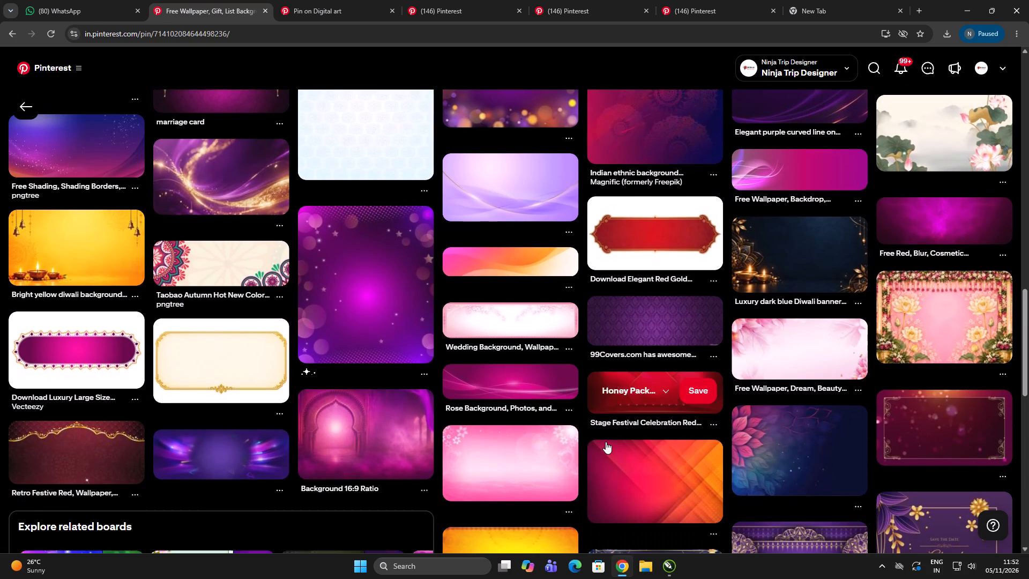
pyautogui.scroll(-12, 606, 440)
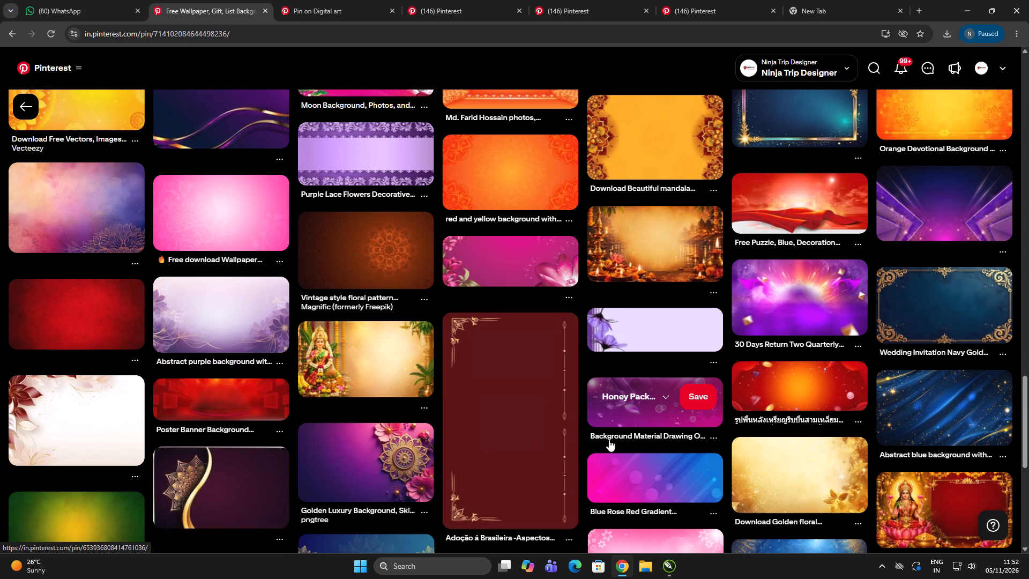
pyautogui.scroll(-6, 997, 265)
pyautogui.scroll(-2, 796, 345)
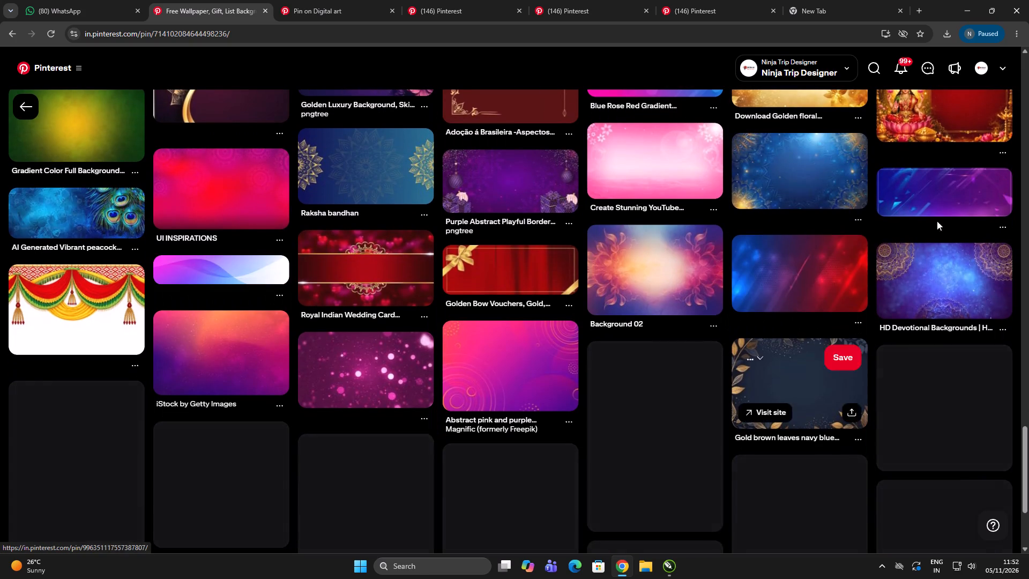
# Open the "Purple Abstract Playful Border Background" pin, look through its related pins and return to the previous pin.
pyautogui.click(526, 195)
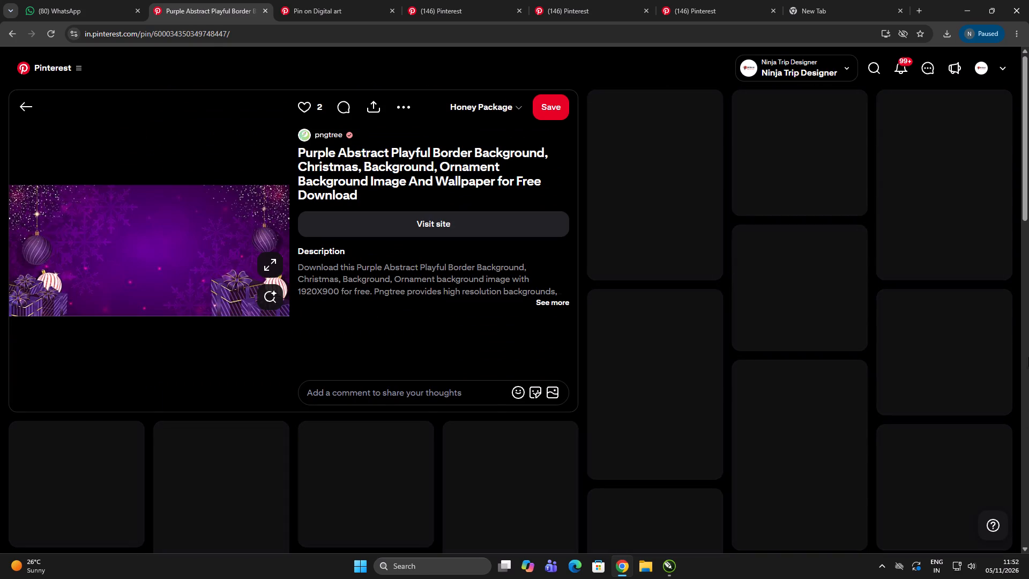
pyautogui.scroll(-1, 652, 275)
pyautogui.scroll(3, 652, 275)
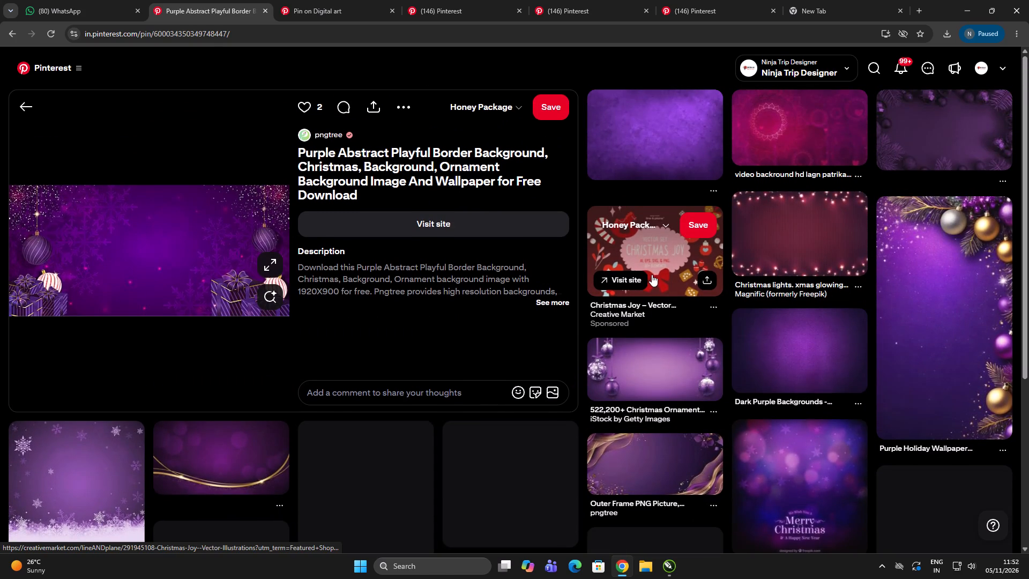
pyautogui.scroll(2, 652, 274)
pyautogui.scroll(-5, 653, 274)
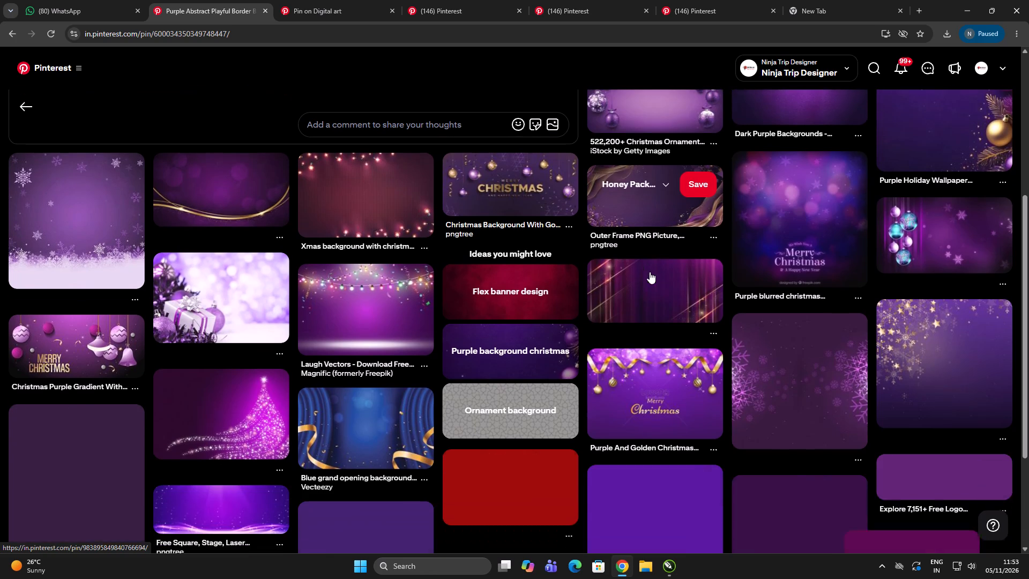
pyautogui.click(23, 105)
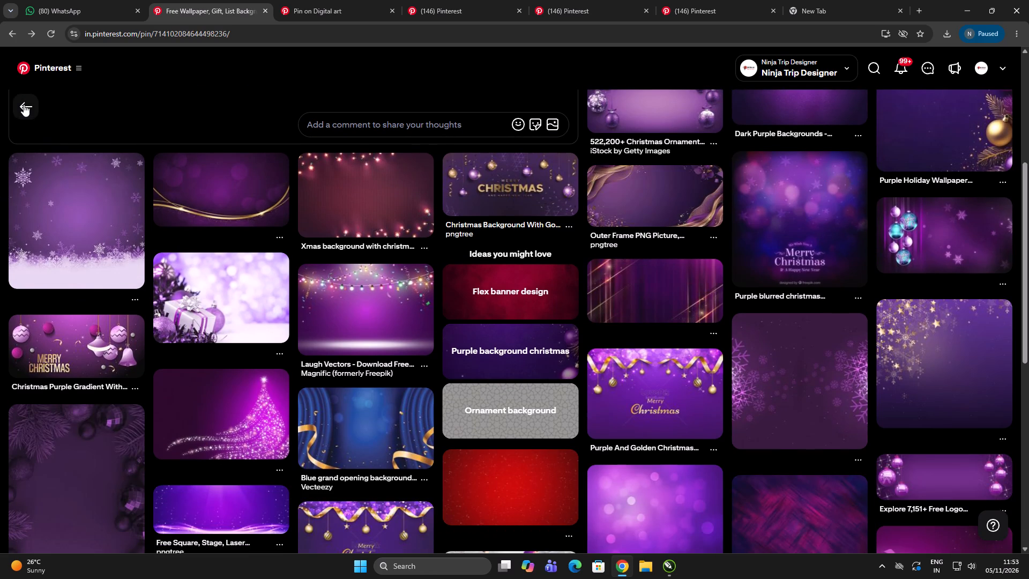
# Look back over the related purple banner pins and return to the "Banner background images" results.
pyautogui.scroll(12, 548, 337)
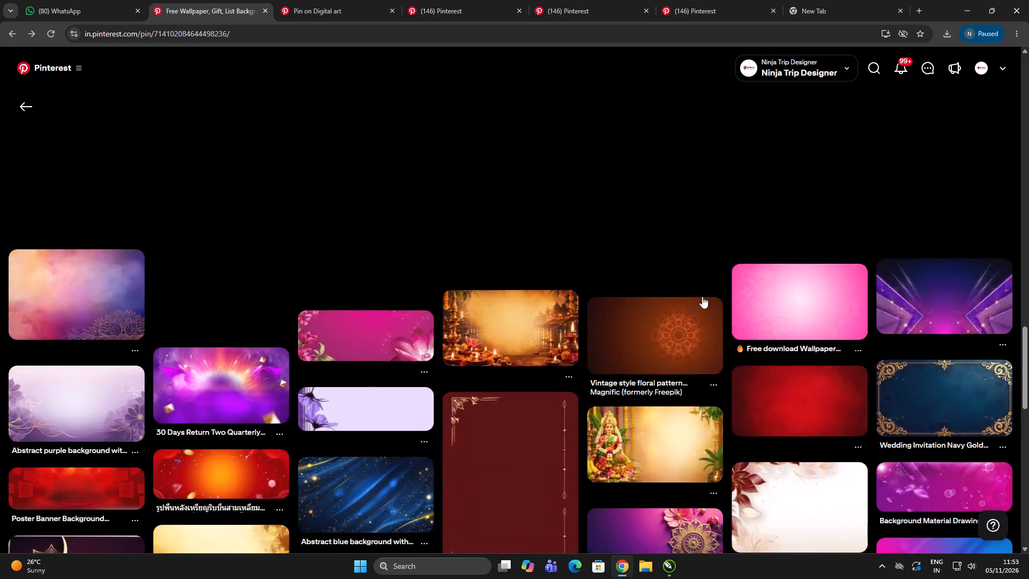
pyautogui.scroll(20, 702, 296)
pyautogui.scroll(2, 702, 296)
pyautogui.scroll(3, 372, 194)
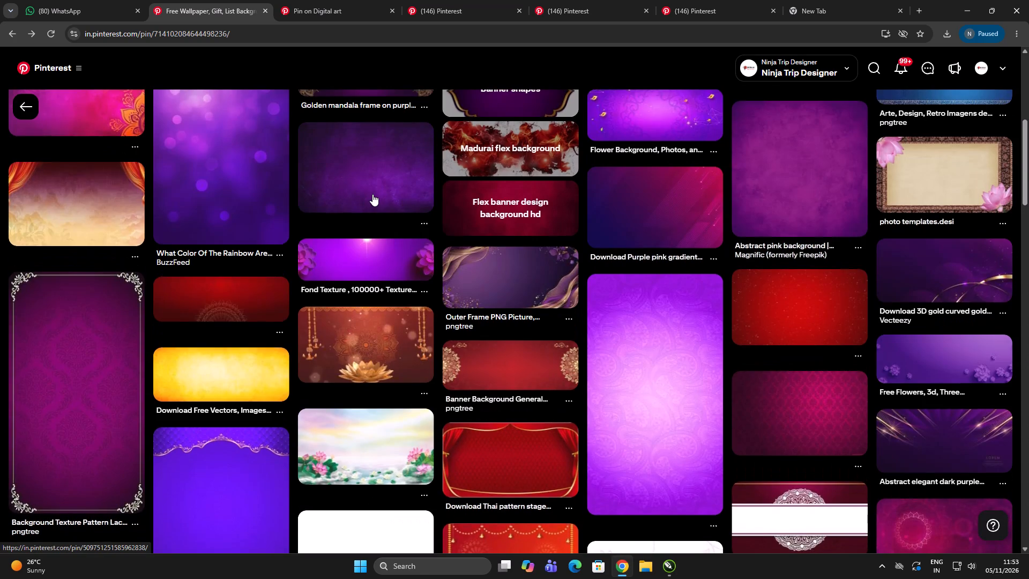
pyautogui.scroll(4, 372, 194)
pyautogui.scroll(5, 460, 206)
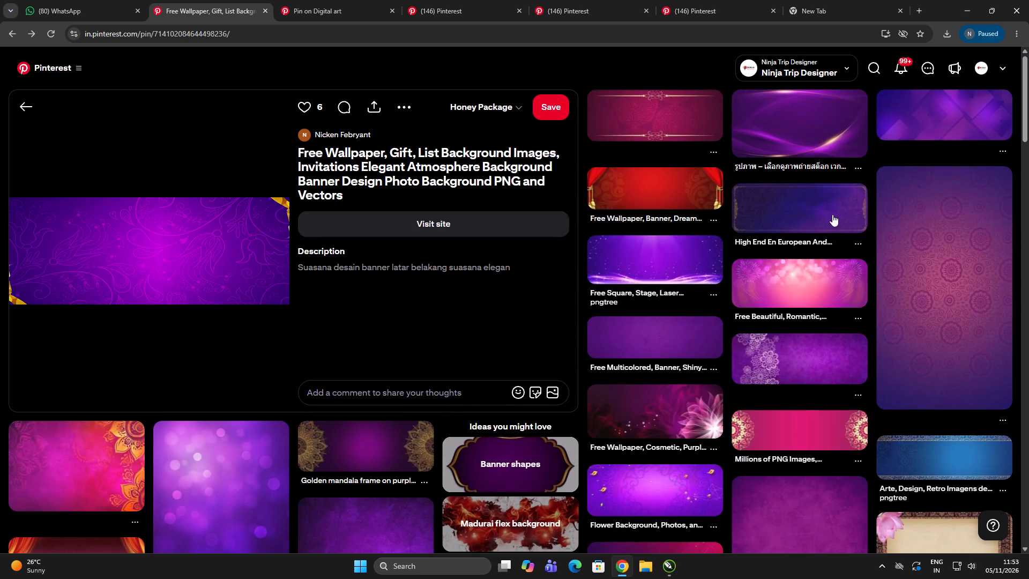
pyautogui.click(24, 109)
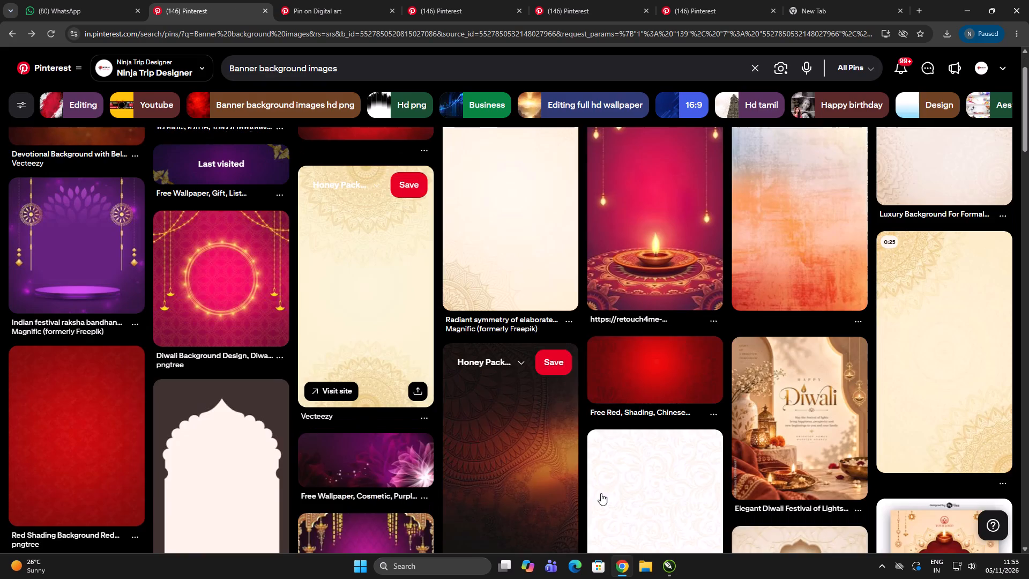
# Open the pink Diwali background pin with the lit diya and hanging lamps, and look through its related pins.
pyautogui.scroll(14, 598, 492)
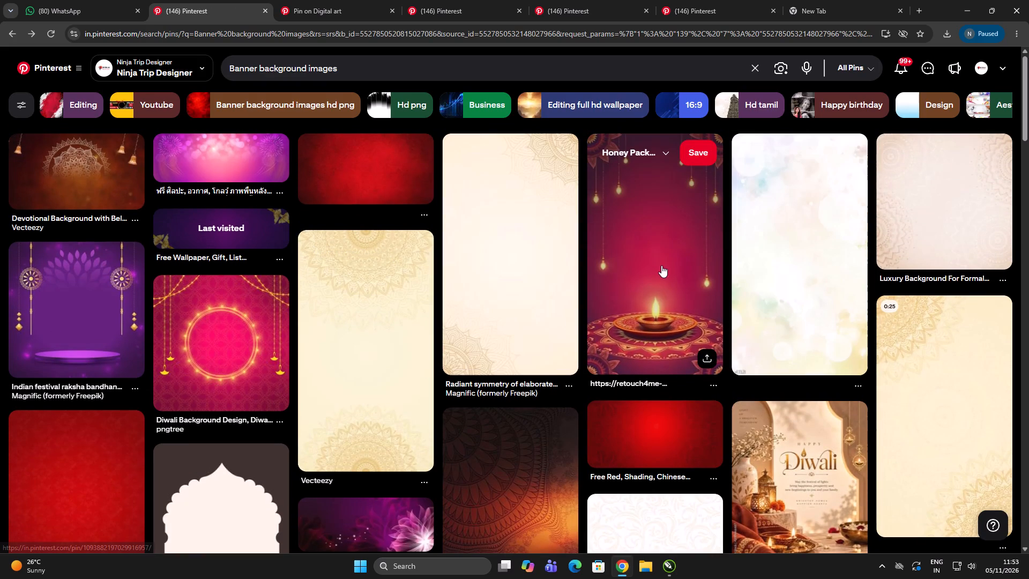
pyautogui.click(652, 262)
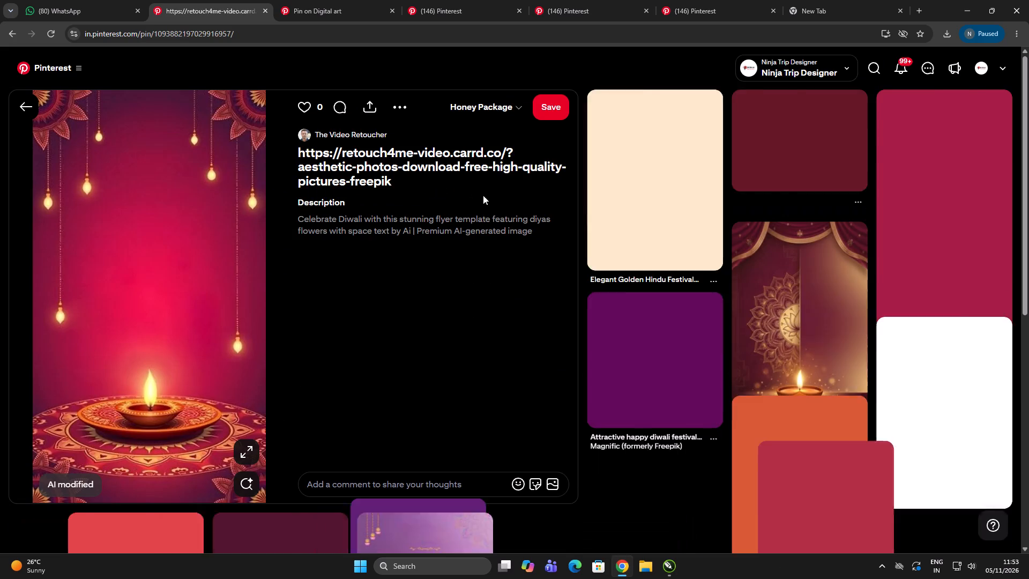
pyautogui.scroll(-3, 471, 262)
pyautogui.scroll(3, 471, 262)
pyautogui.scroll(-5, 471, 262)
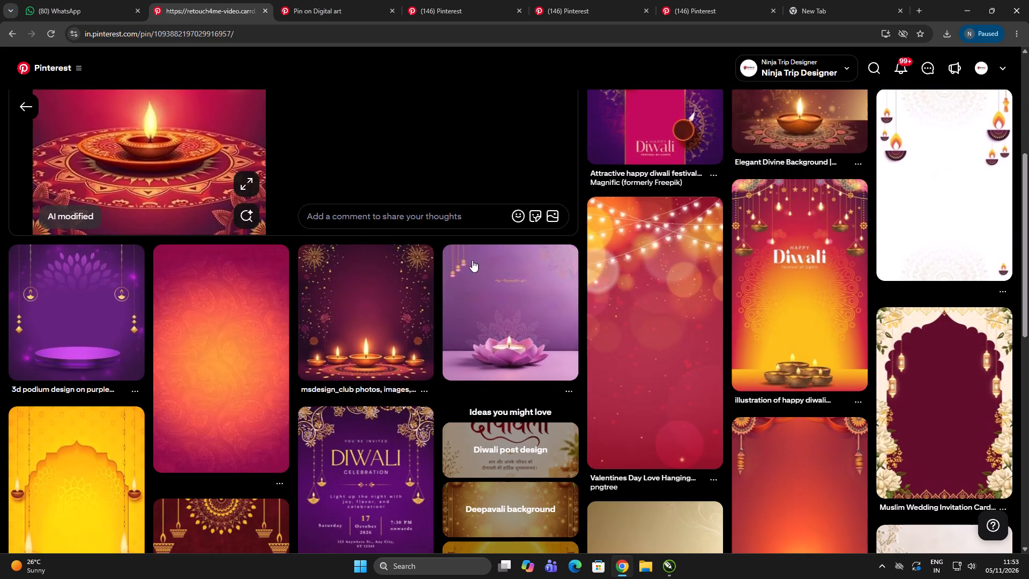
pyautogui.scroll(-4, 475, 258)
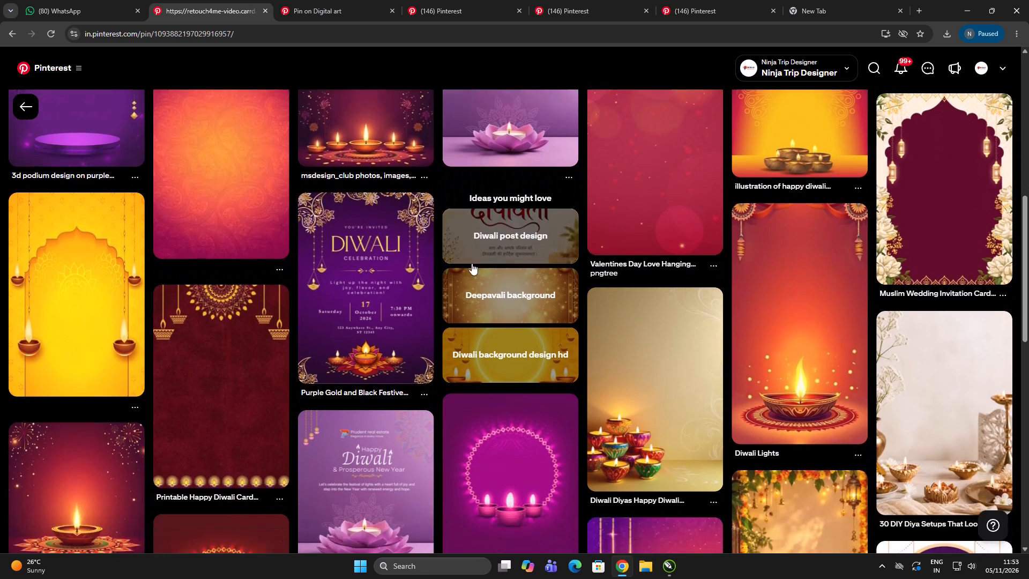
# Open the "Purple Gold and Black Festive Diwali Party Celebration Invitation" pin and save its enlarged image to the computer.
pyautogui.click(386, 290)
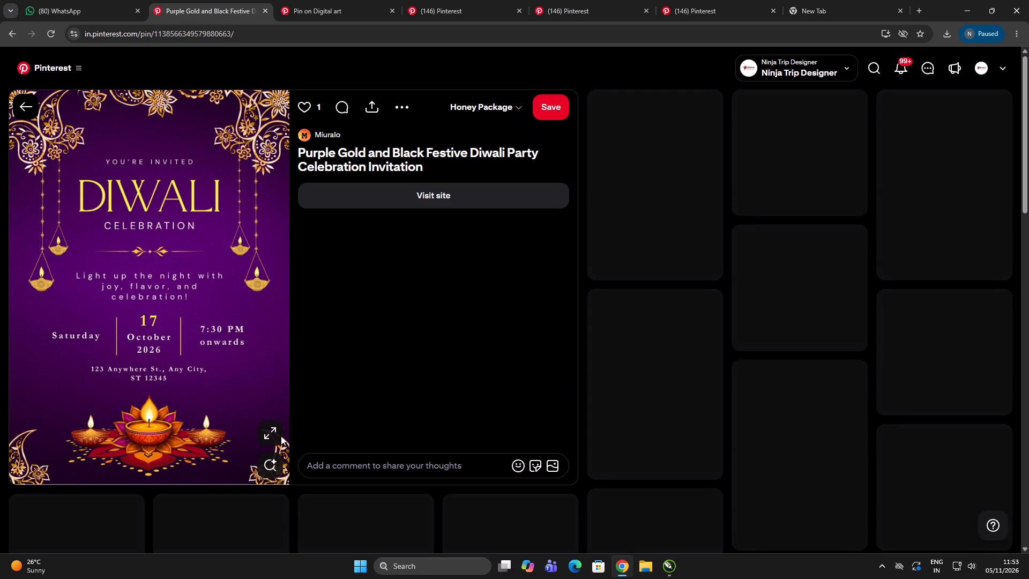
pyautogui.click(272, 430)
pyautogui.rightClick(452, 166)
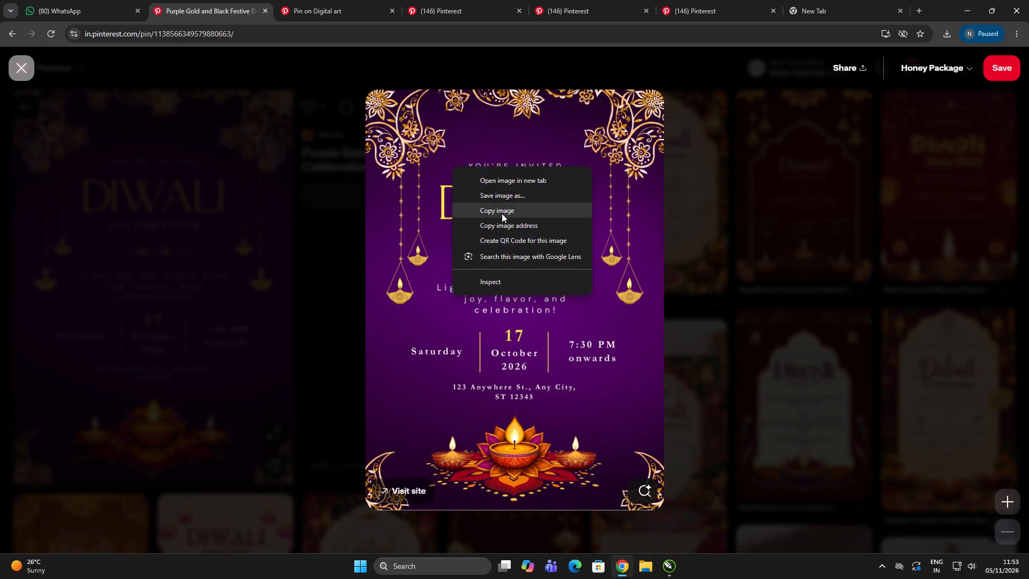
pyautogui.click(512, 191)
pyautogui.click(949, 534)
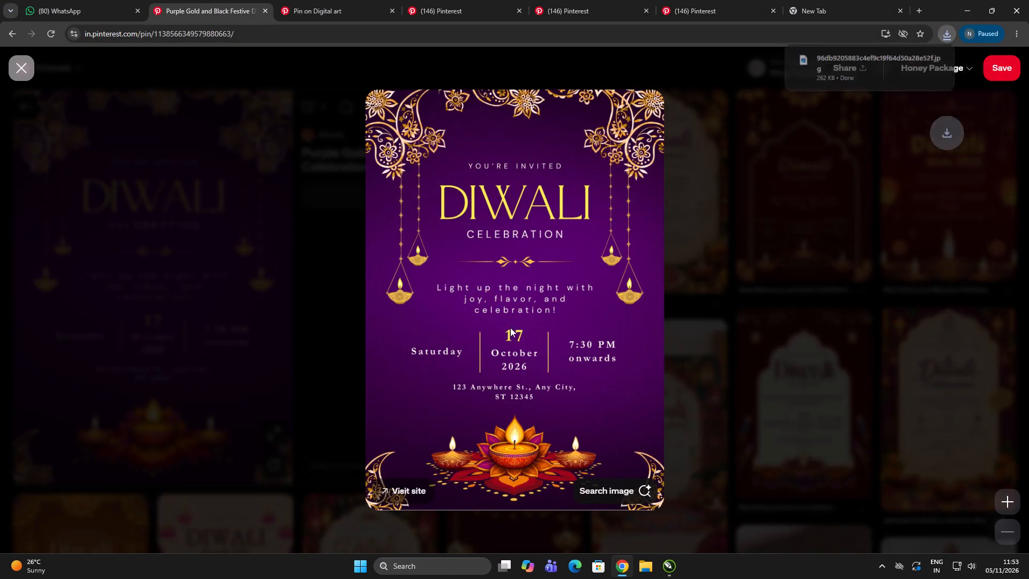
pyautogui.click(745, 312)
# Look through the Diwali invitation designs related to the purple and gold invitation pin.
pyautogui.scroll(1, 628, 315)
pyautogui.scroll(-4, 628, 315)
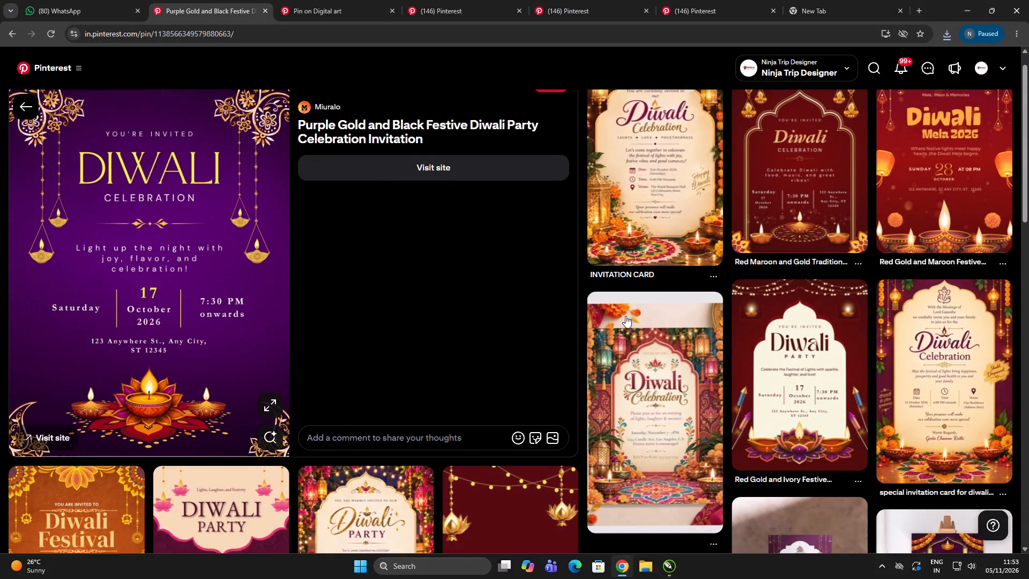
pyautogui.scroll(-4, 696, 343)
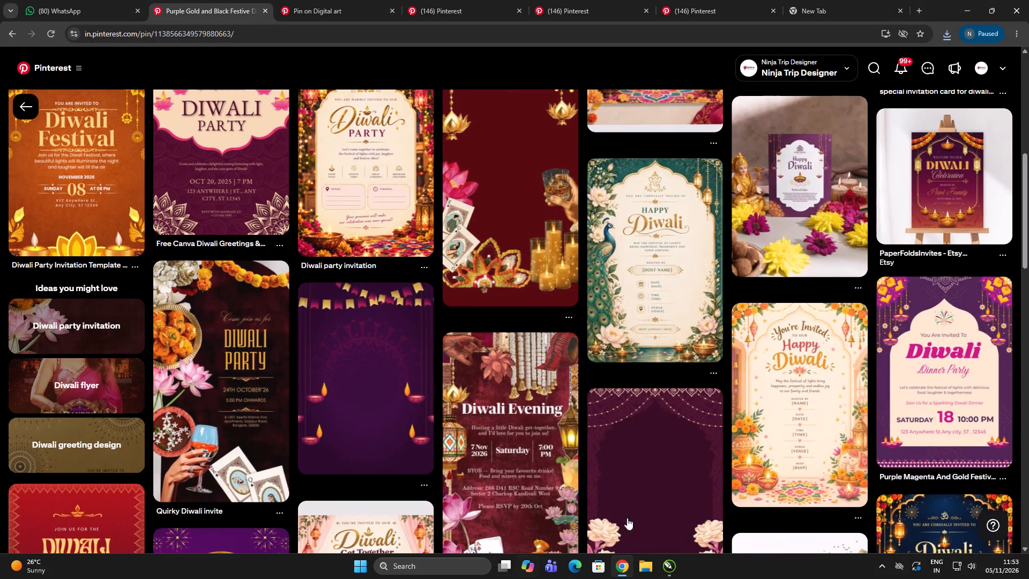
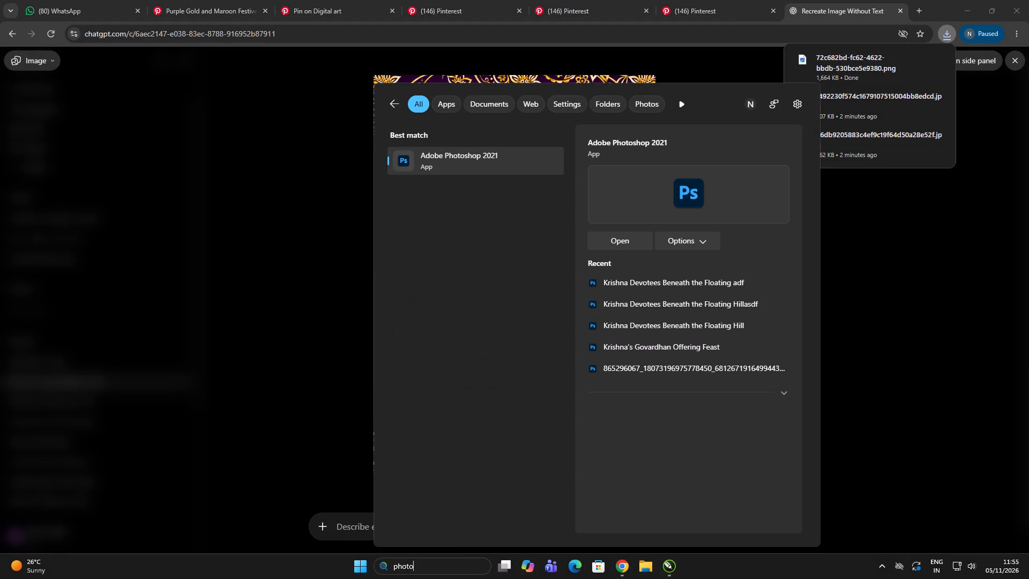
pyautogui.doubleClick(455, 156)
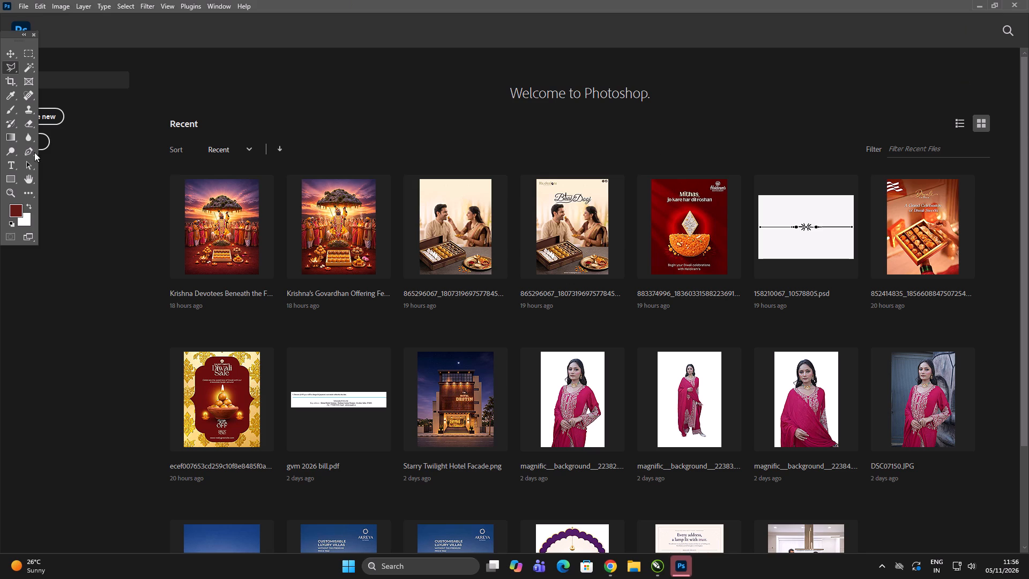
# Open the newly saved text-free purple Diwali PNG from Downloads in Photoshop.
pyautogui.click(18, 2)
pyautogui.click(48, 22)
pyautogui.click(793, 87)
pyautogui.click(20, 5)
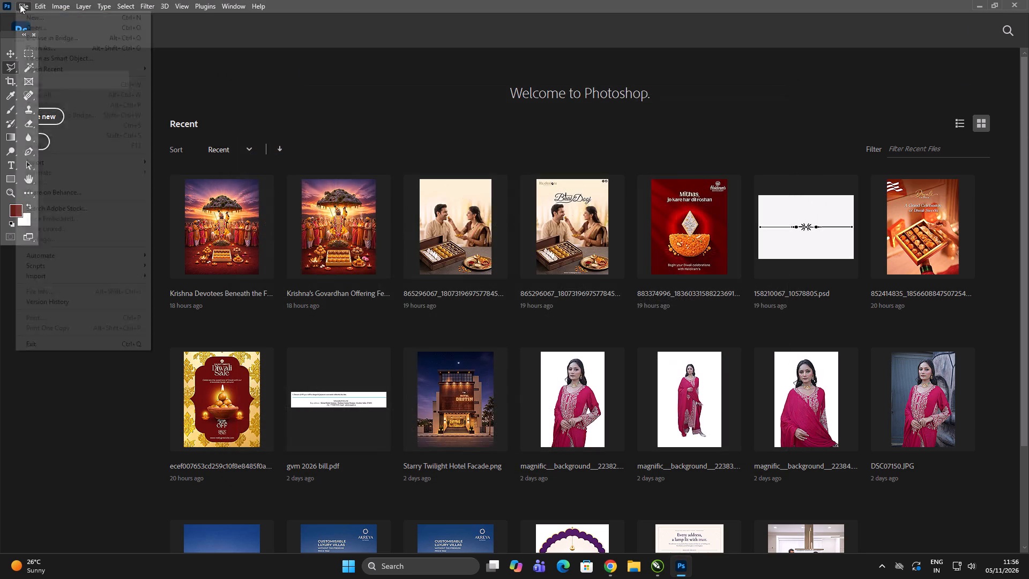
pyautogui.click(34, 28)
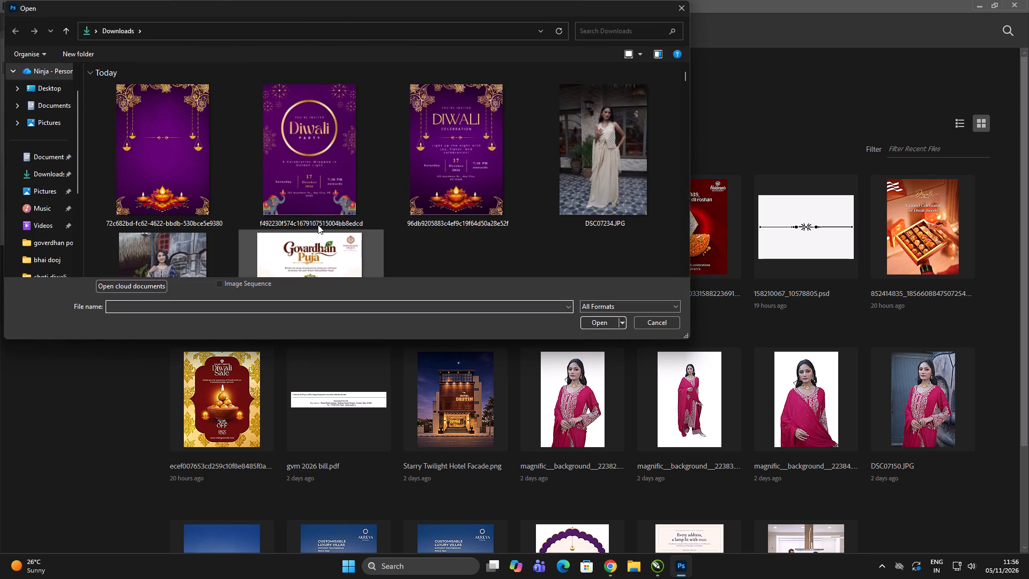
pyautogui.scroll(-3, 345, 204)
pyautogui.scroll(11, 390, 212)
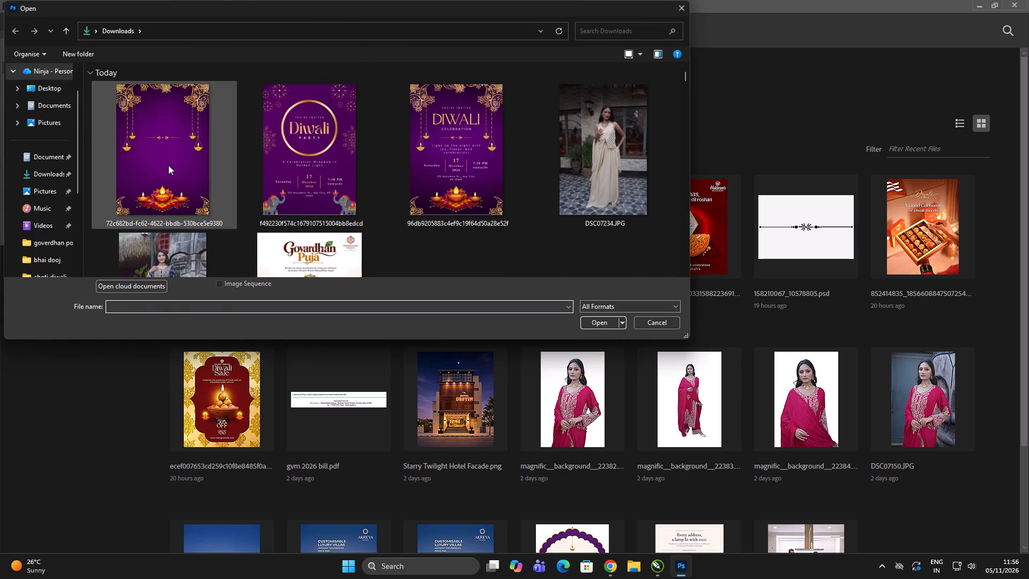
pyautogui.click(161, 161)
pyautogui.click(611, 323)
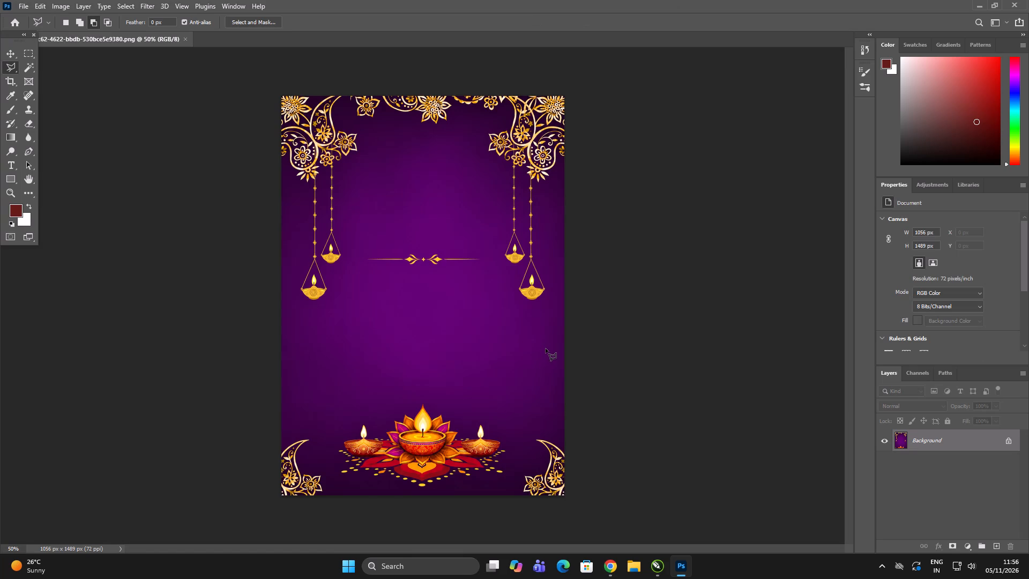
# Outline the outer-left hanging diya and its string with the Polygonal Lasso, remove them with a Content-Aware fill, and deselect.
pyautogui.keyDown('alt'); pyautogui.scroll(19, 312, 175); pyautogui.keyUp('alt')
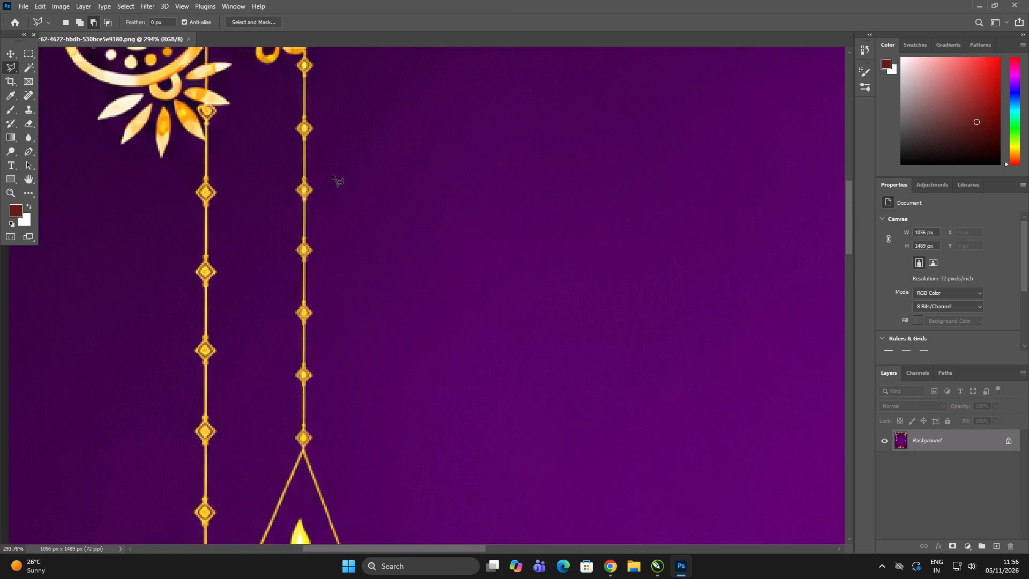
pyautogui.keyDown('alt'); pyautogui.scroll(5, 332, 174); pyautogui.keyUp('alt')
pyautogui.keyDown('alt'); pyautogui.scroll(-5, 319, 176); pyautogui.keyUp('alt')
pyautogui.click(10, 66)
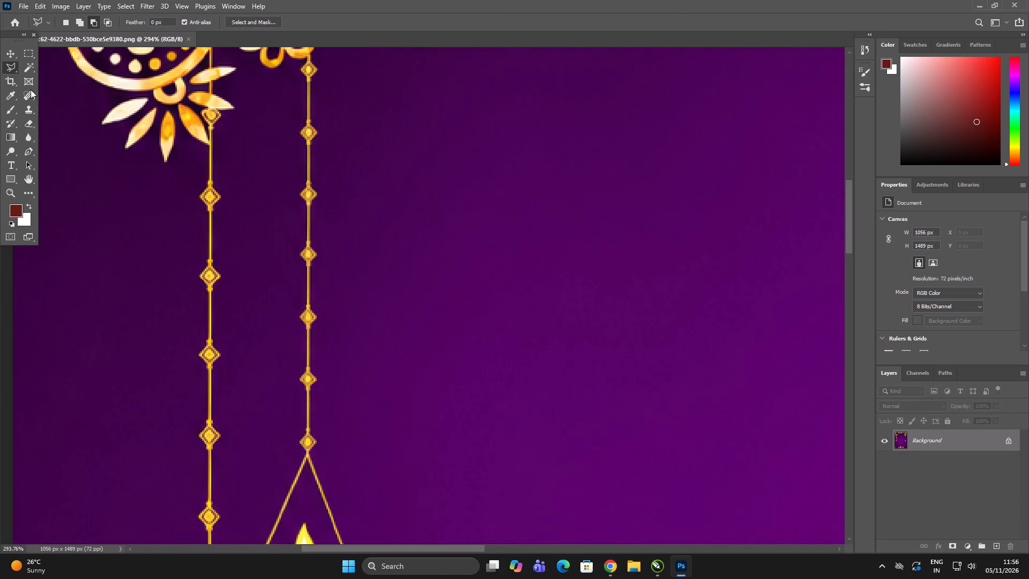
pyautogui.click(193, 172)
pyautogui.click(210, 145)
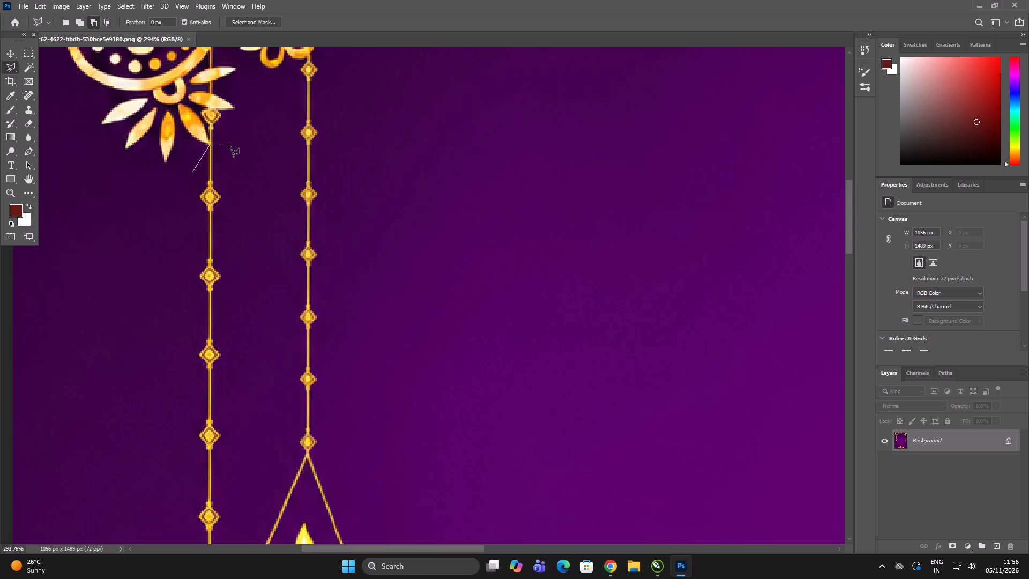
pyautogui.click(232, 143)
pyautogui.click(230, 185)
pyautogui.click(310, 406)
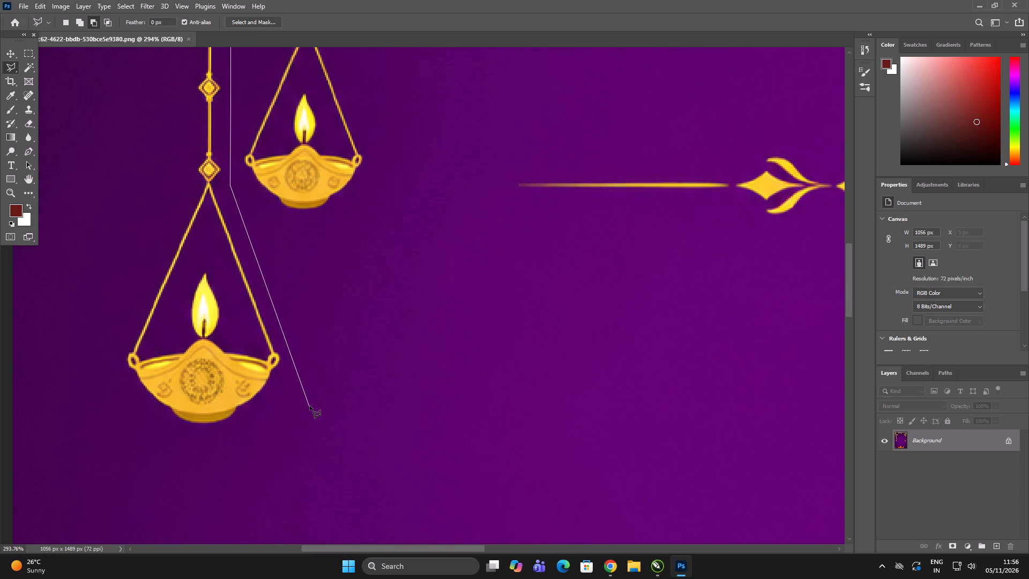
pyautogui.click(138, 442)
pyautogui.click(103, 417)
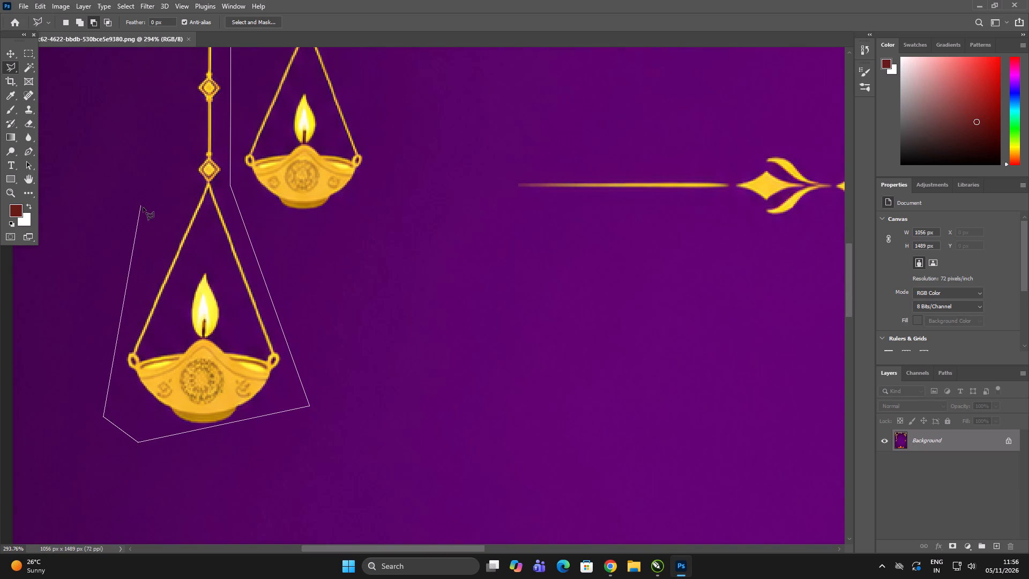
pyautogui.click(143, 207)
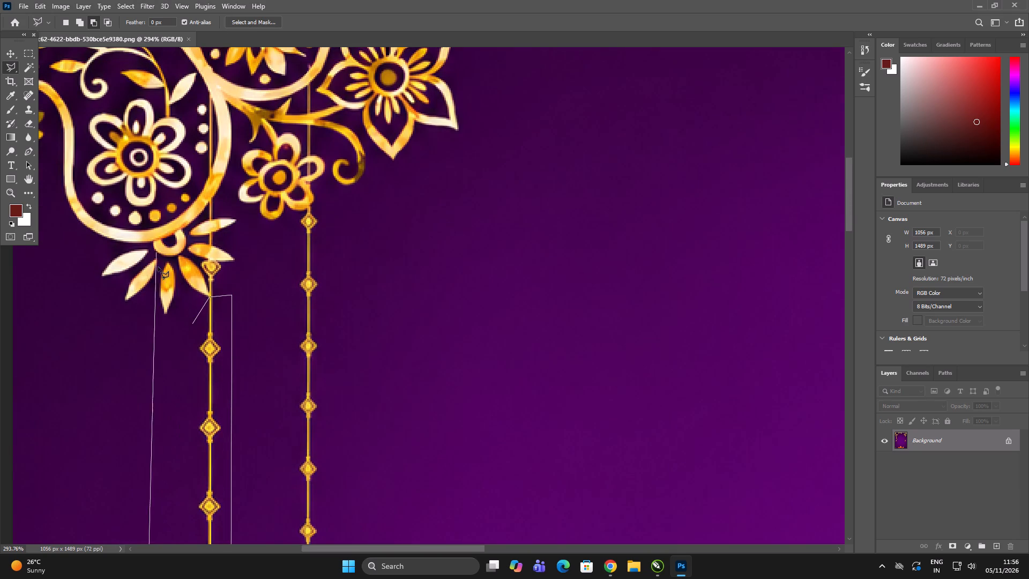
pyautogui.click(162, 360)
pyautogui.click(195, 324)
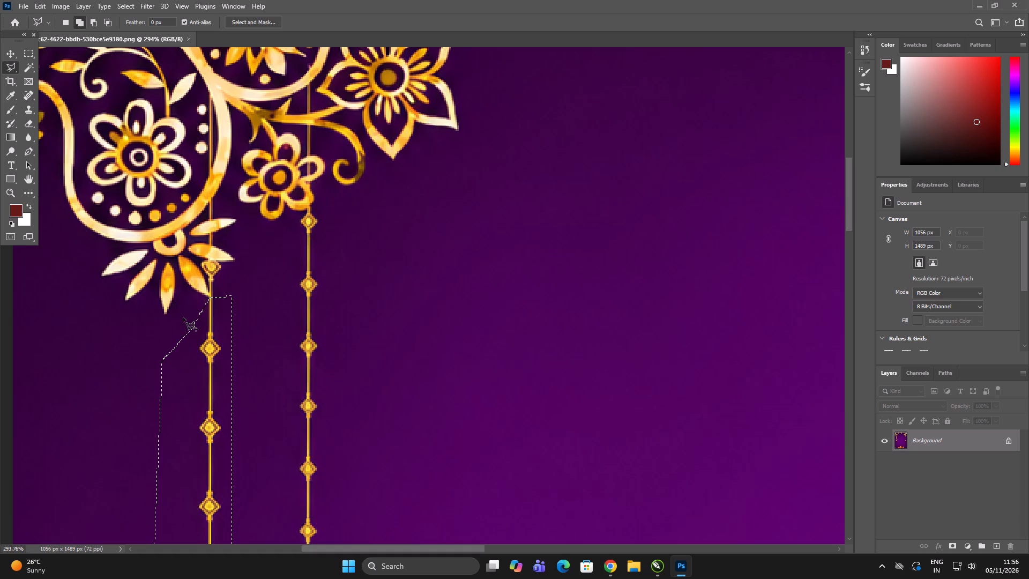
pyautogui.hotkey('shift', 'BackSpace')
pyautogui.press('Return')
pyautogui.hotkey('ctrl', 'z')
pyautogui.hotkey('shift', 'BackSpace')
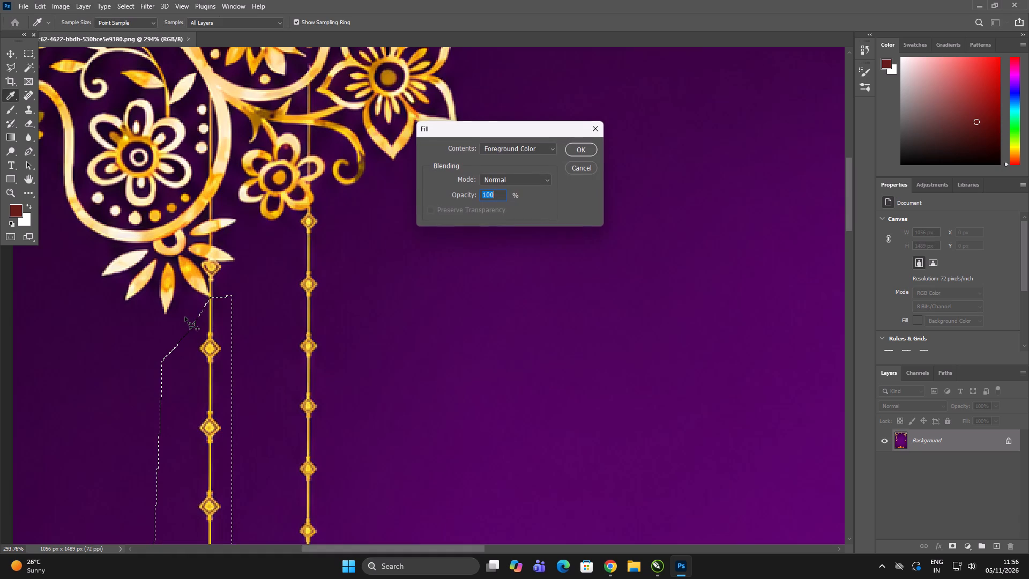
pyautogui.click(514, 147)
pyautogui.click(498, 196)
pyautogui.click(585, 150)
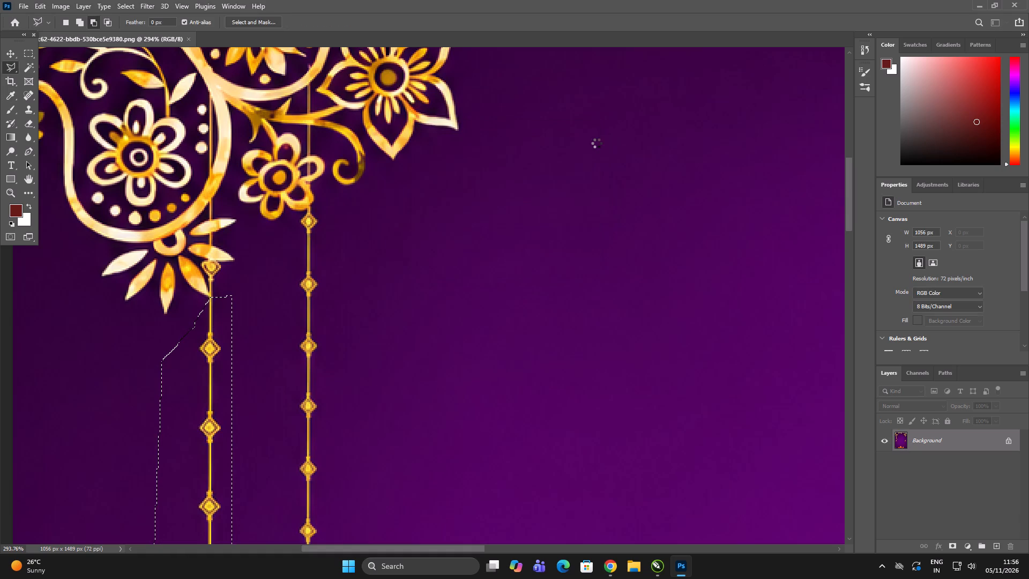
pyautogui.scroll(-3, 261, 171)
pyautogui.hotkey('ctrl', 'd')
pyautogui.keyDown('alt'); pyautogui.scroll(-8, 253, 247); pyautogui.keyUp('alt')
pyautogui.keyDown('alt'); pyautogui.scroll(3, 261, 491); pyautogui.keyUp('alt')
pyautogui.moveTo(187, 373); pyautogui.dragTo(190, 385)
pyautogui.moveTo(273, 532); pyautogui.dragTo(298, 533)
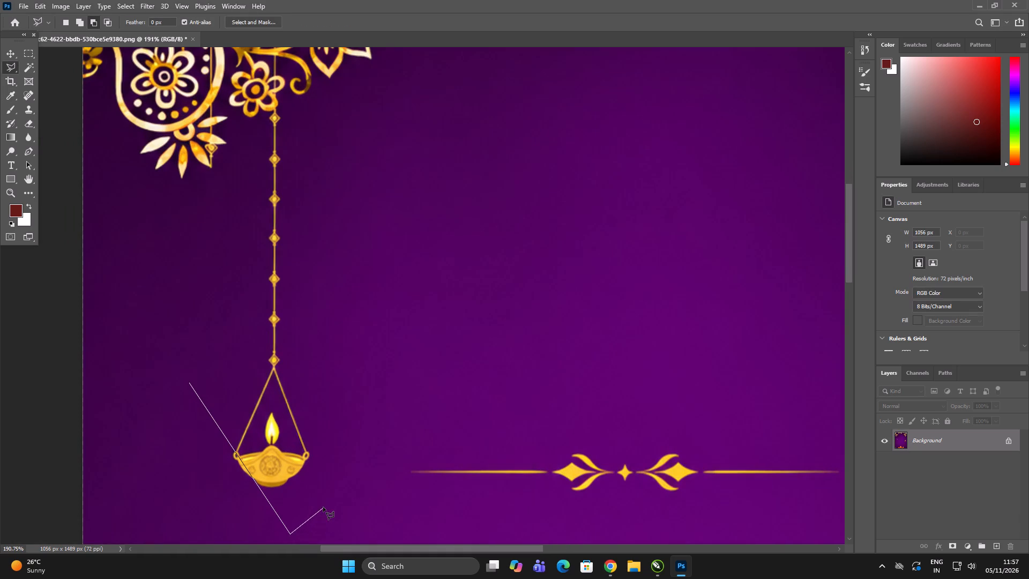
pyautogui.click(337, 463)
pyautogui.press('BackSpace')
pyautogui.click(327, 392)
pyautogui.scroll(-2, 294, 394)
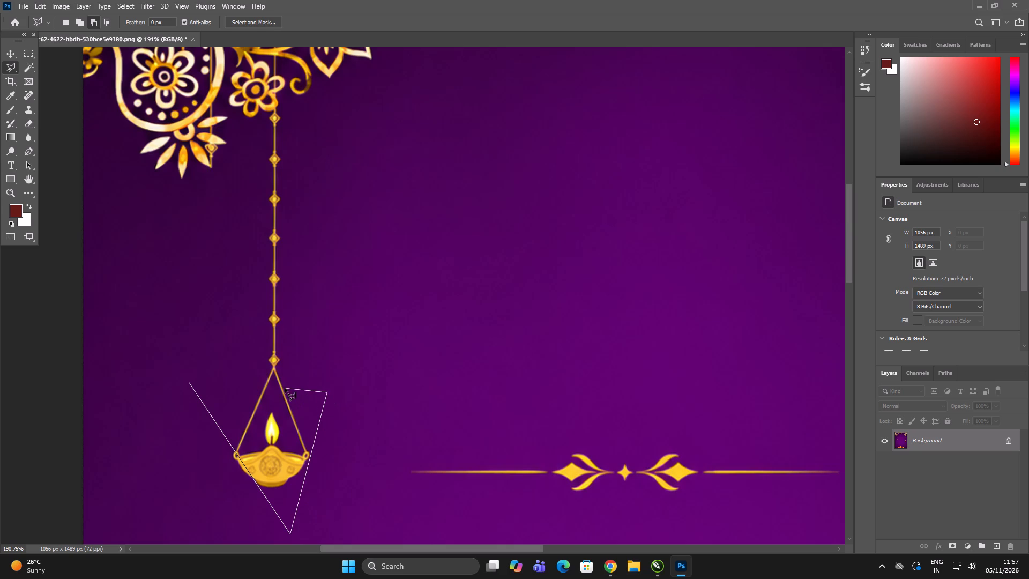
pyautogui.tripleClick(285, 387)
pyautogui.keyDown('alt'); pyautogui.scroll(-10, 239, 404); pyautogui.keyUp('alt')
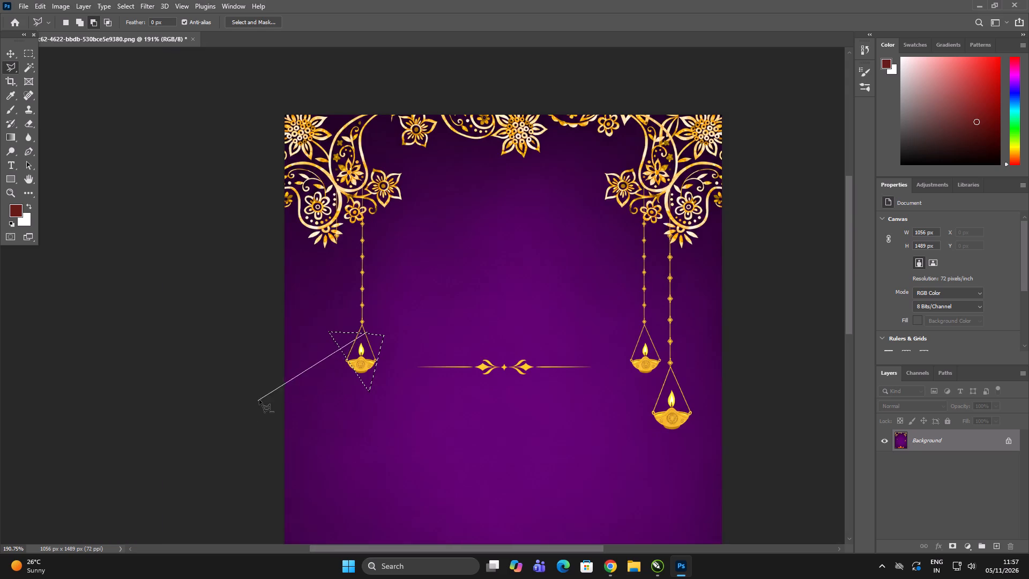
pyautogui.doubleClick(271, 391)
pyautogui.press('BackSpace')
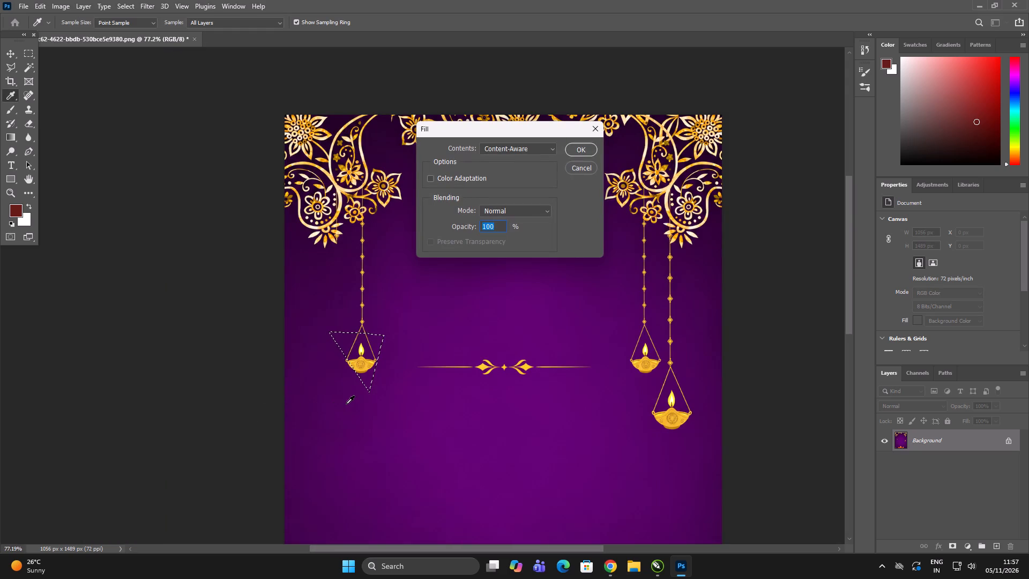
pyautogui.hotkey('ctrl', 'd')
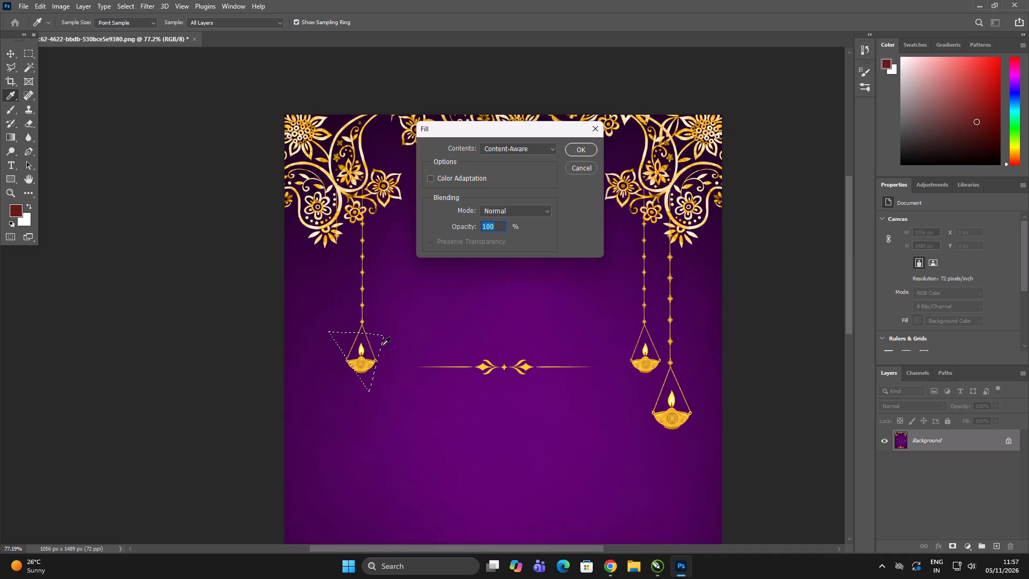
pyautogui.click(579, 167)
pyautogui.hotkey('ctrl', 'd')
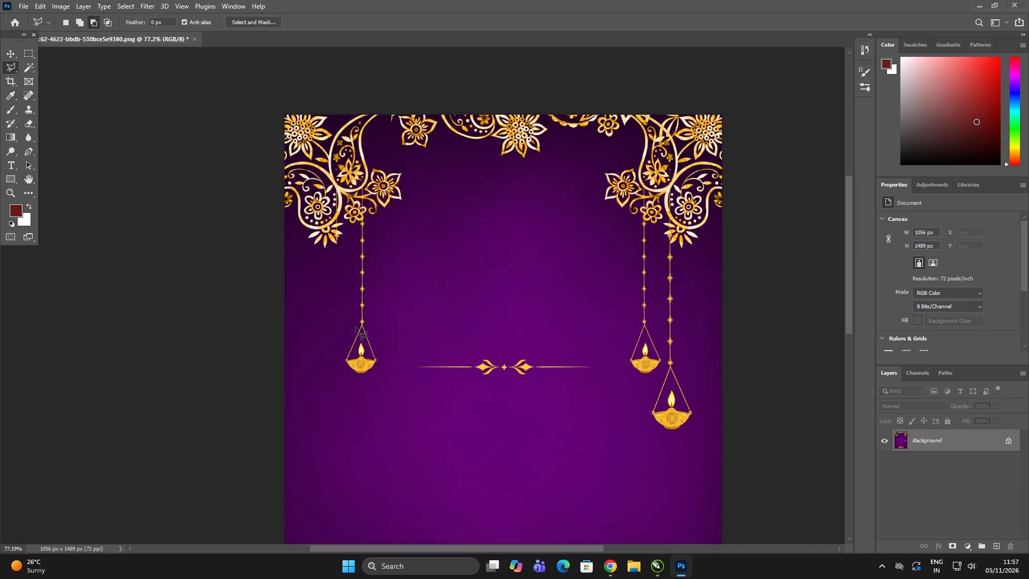
# Outline the remaining left hanging diya and its string with the Polygonal Lasso, remove them with a Content-Aware fill, and deselect.
pyautogui.keyDown('alt'); pyautogui.scroll(13, 359, 303); pyautogui.keyUp('alt')
pyautogui.click(334, 253)
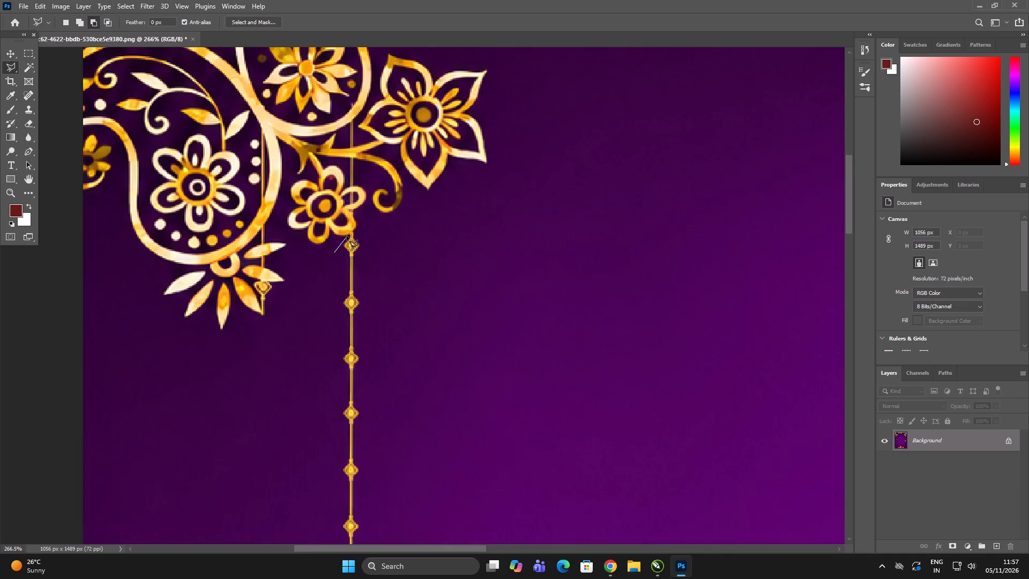
pyautogui.click(348, 235)
pyautogui.click(362, 228)
pyautogui.click(448, 347)
pyautogui.moveTo(301, 377); pyautogui.dragTo(294, 367)
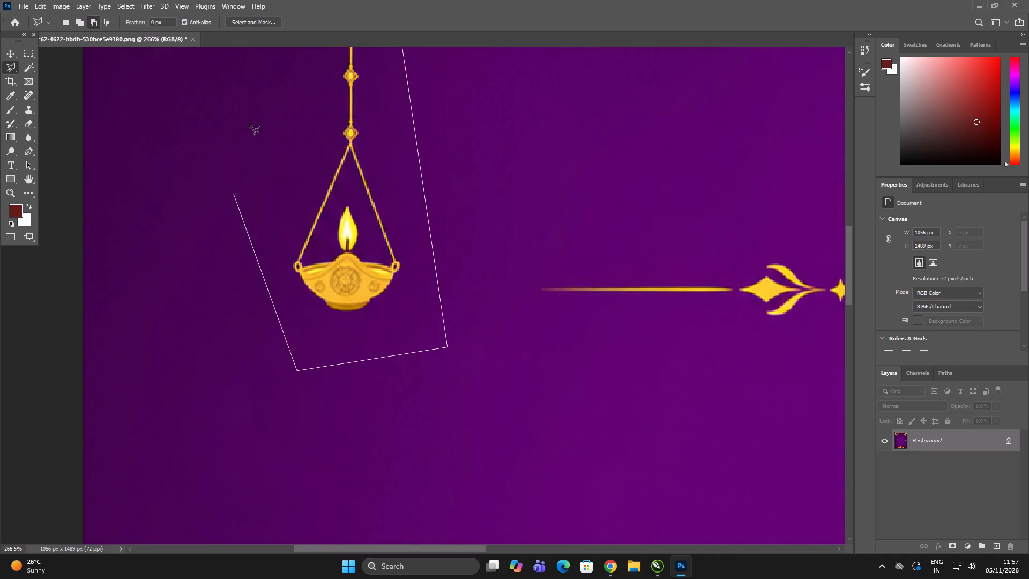
pyautogui.scroll(-4, 155, 371)
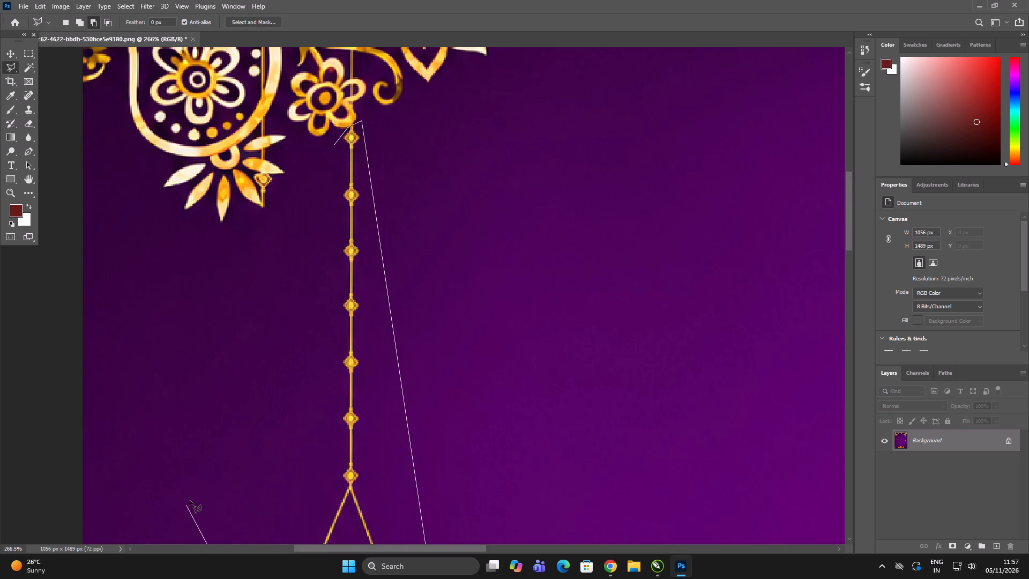
pyautogui.click(196, 492)
pyautogui.click(316, 251)
pyautogui.click(325, 180)
pyautogui.click(335, 144)
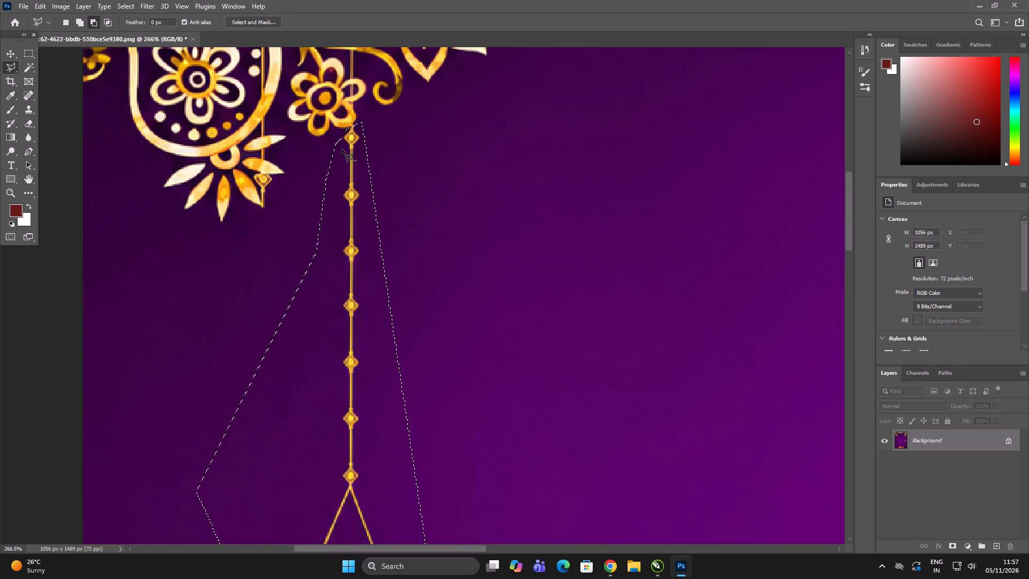
pyautogui.hotkey('shift', 'BackSpace')
pyautogui.press('Return')
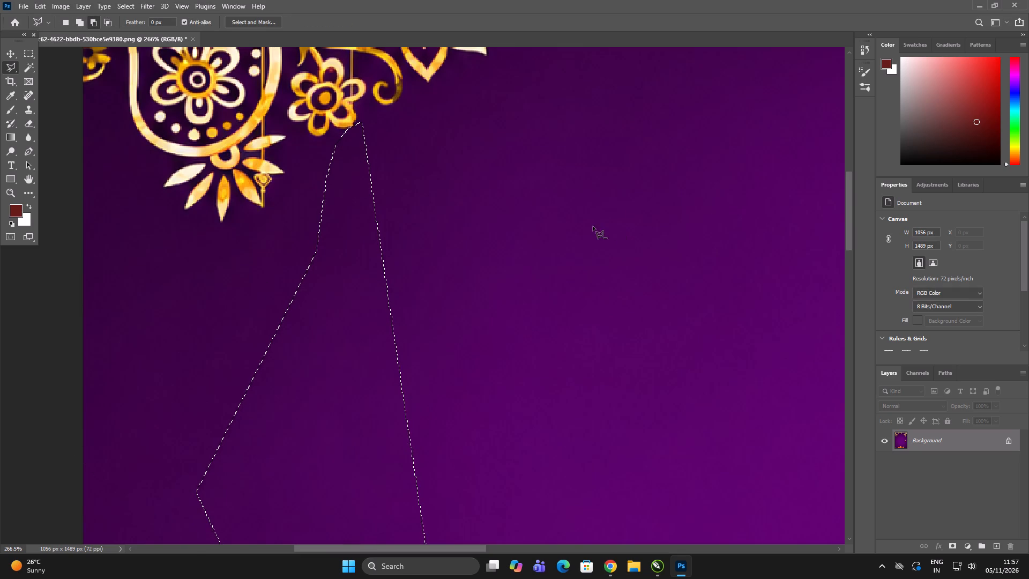
pyautogui.hotkey('ctrl', 'd')
# Outline the golden divider ornament in the middle of the artwork, remove it with a Content-Aware fill, and deselect.
pyautogui.keyDown('alt'); pyautogui.scroll(-14, 299, 341); pyautogui.keyUp('alt')
pyautogui.keyDown('alt'); pyautogui.scroll(4, 416, 374); pyautogui.keyUp('alt')
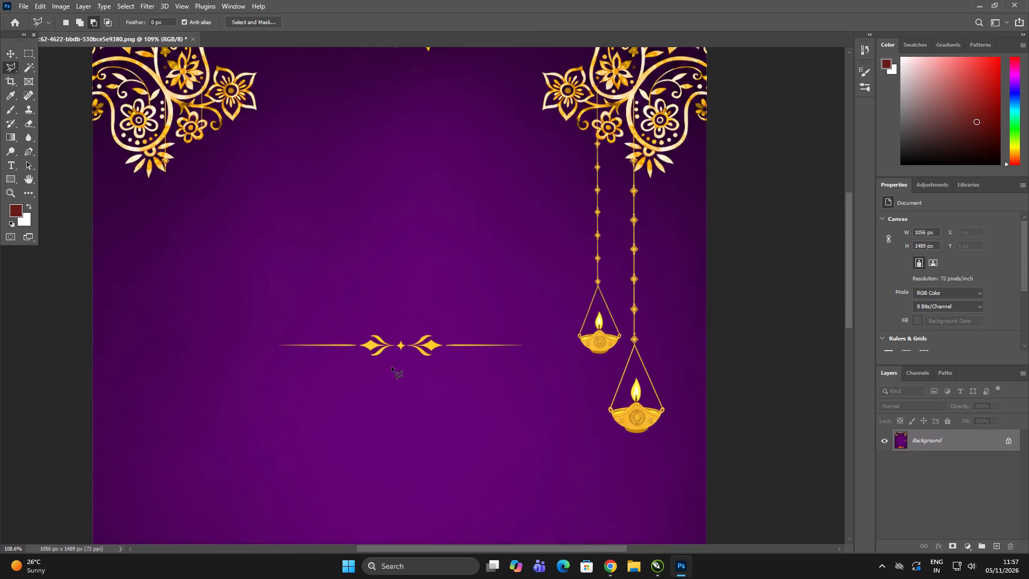
pyautogui.click(269, 316)
pyautogui.keyDown('shift'); pyautogui.click(540, 311); pyautogui.keyUp('shift')
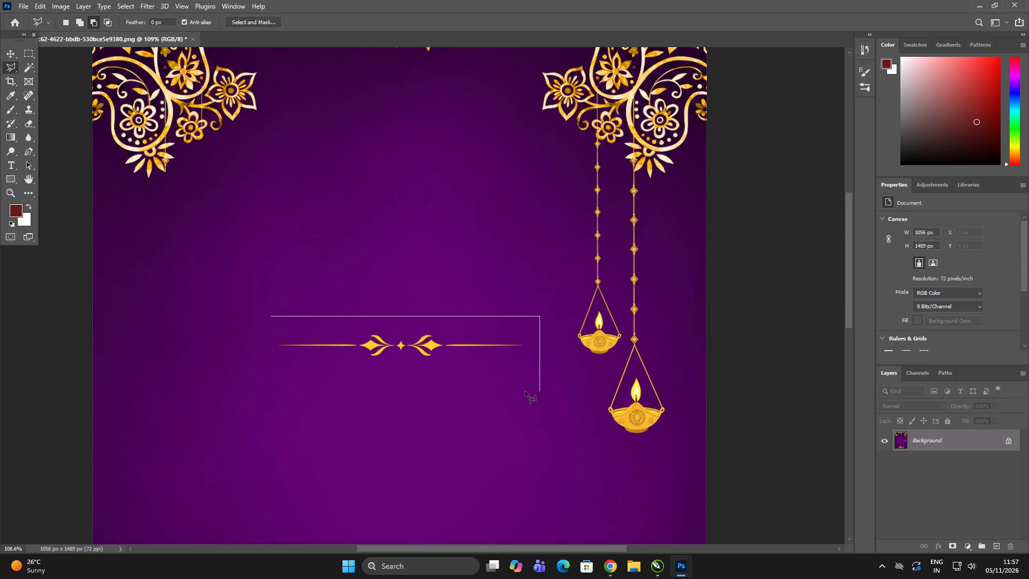
pyautogui.keyDown('shift'); pyautogui.click(527, 389); pyautogui.keyUp('shift')
pyautogui.keyDown('shift'); pyautogui.click(251, 389); pyautogui.keyUp('shift')
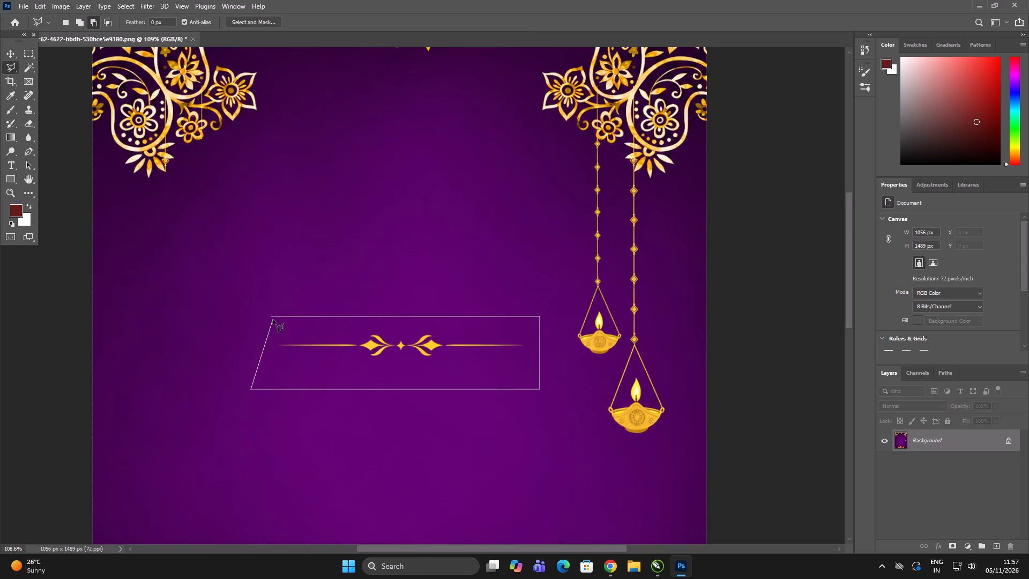
pyautogui.click(272, 316)
pyautogui.hotkey('shift', 'BackSpace')
pyautogui.press('Return')
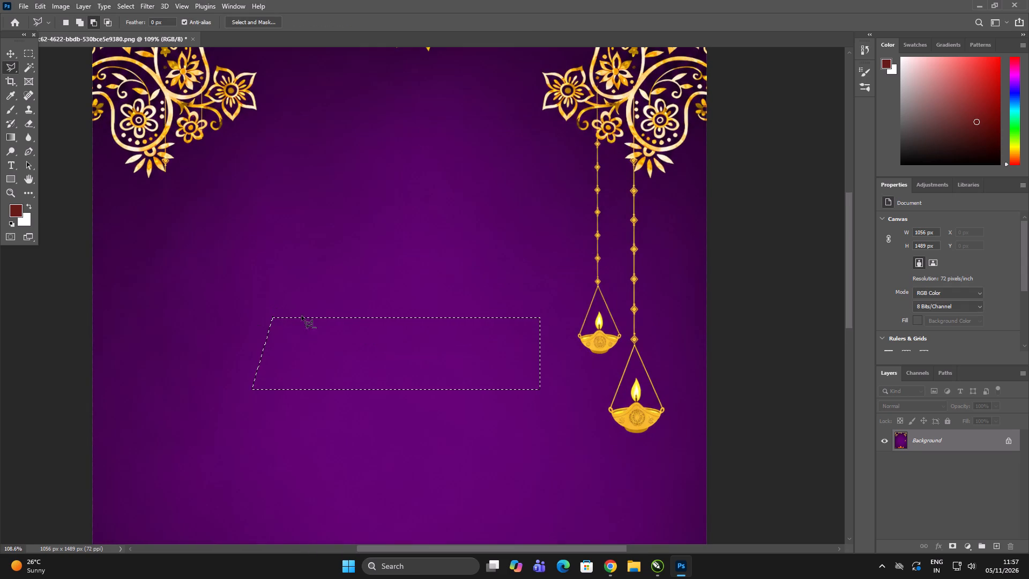
pyautogui.hotkey('ctrl', 'd')
# Outline the outer-right hanging diya and its string with the Polygonal Lasso, remove them with a Content-Aware fill, and deselect.
pyautogui.keyDown('alt'); pyautogui.scroll(10, 666, 158); pyautogui.keyUp('alt')
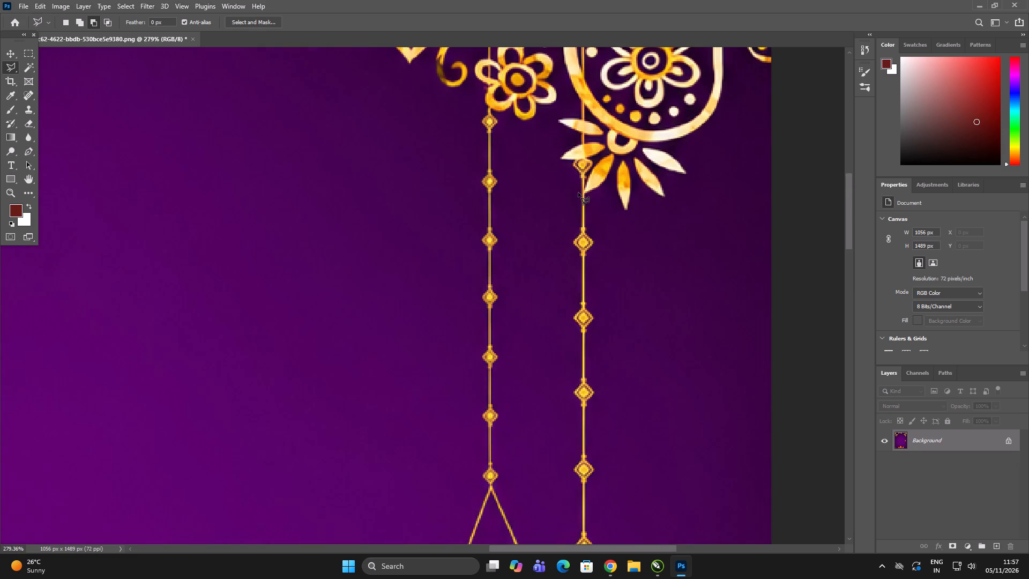
pyautogui.click(575, 193)
pyautogui.click(583, 192)
pyautogui.click(710, 472)
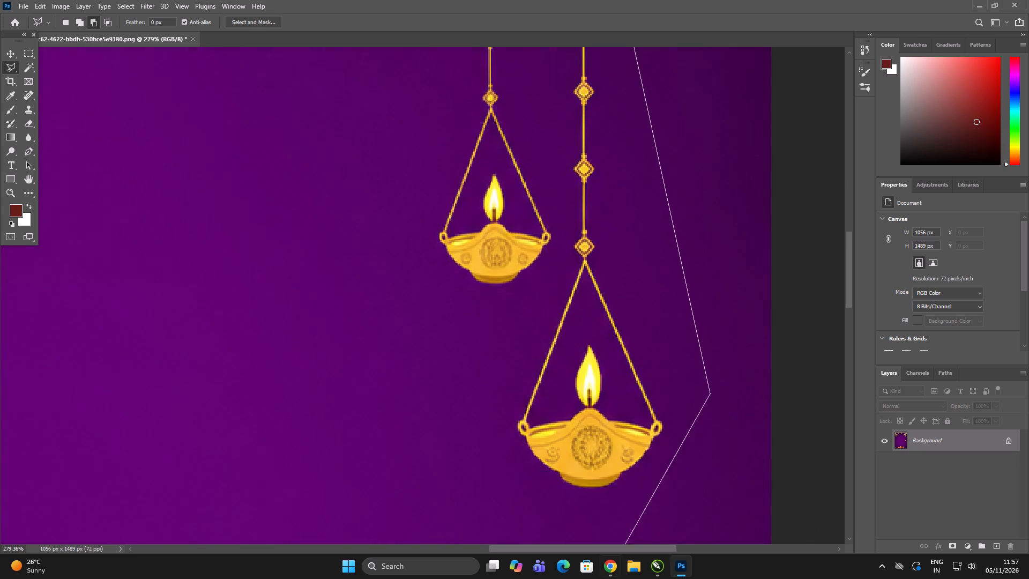
pyautogui.click(646, 370)
pyautogui.click(470, 342)
pyautogui.click(503, 217)
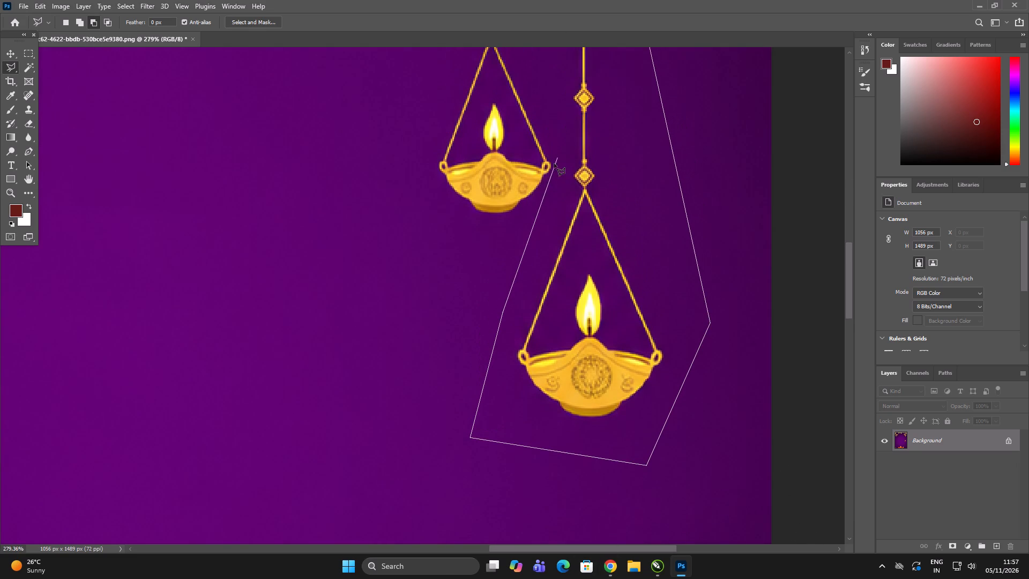
pyautogui.click(566, 176)
pyautogui.click(549, 194)
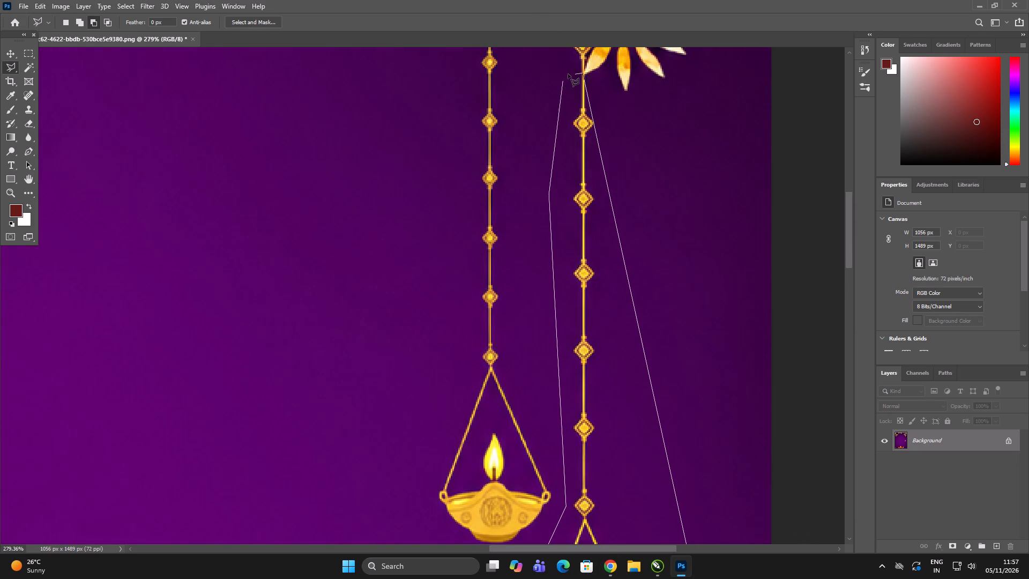
pyautogui.click(570, 70)
pyautogui.click(573, 73)
pyautogui.hotkey('shift', 'BackSpace')
pyautogui.press('Return')
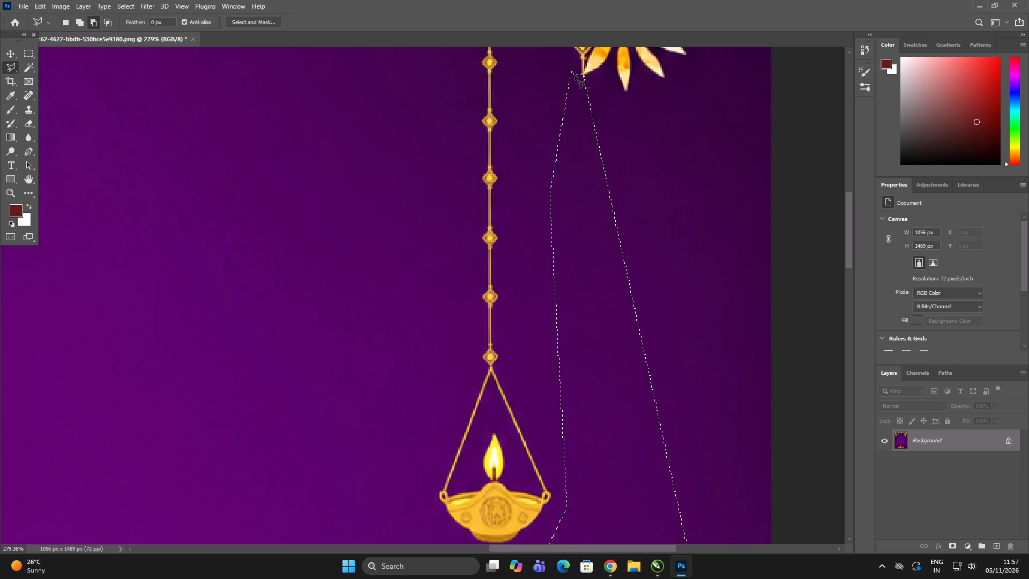
pyautogui.hotkey('ctrl', 'd')
# Outline the remaining right hanging diya and its string with the Polygonal Lasso, remove them with a Content-Aware fill, and deselect.
pyautogui.keyDown('alt'); pyautogui.scroll(-8, 613, 72); pyautogui.keyUp('alt')
pyautogui.keyDown('alt'); pyautogui.scroll(5, 518, 66); pyautogui.keyUp('alt')
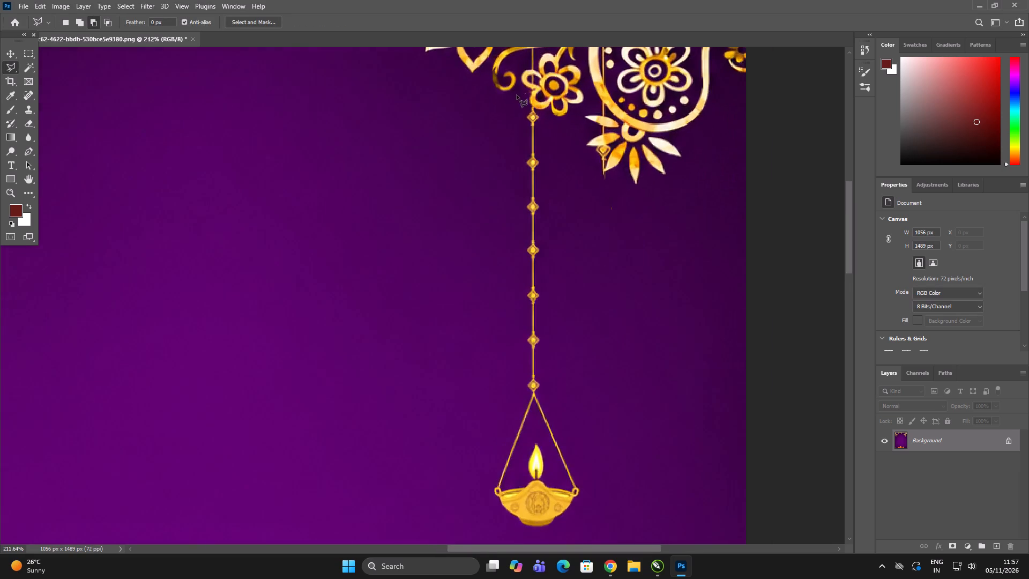
pyautogui.keyDown('alt'); pyautogui.scroll(7, 517, 95); pyautogui.keyUp('alt')
pyautogui.click(524, 108)
pyautogui.click(546, 109)
pyautogui.click(559, 125)
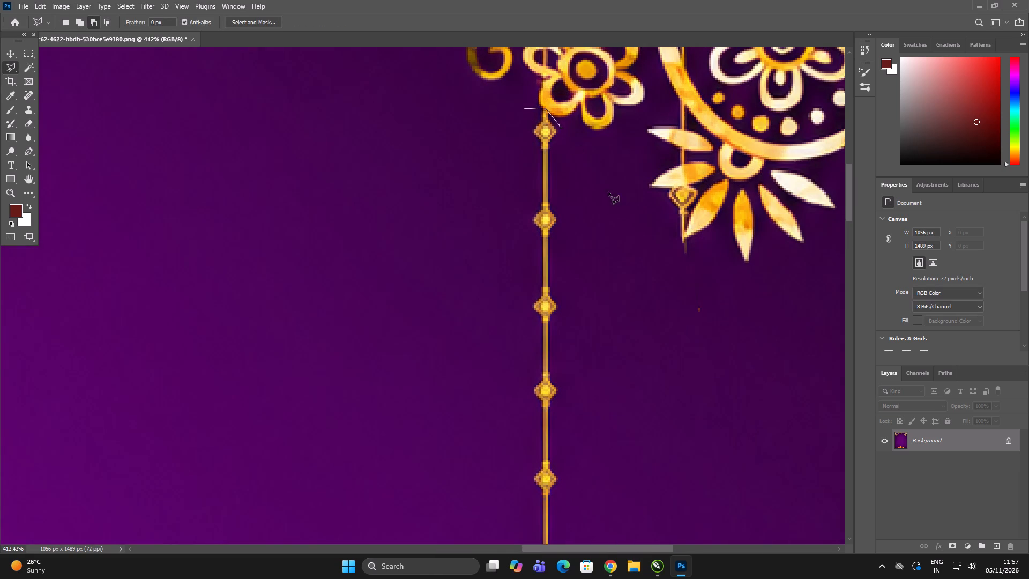
pyautogui.click(740, 454)
pyautogui.click(652, 329)
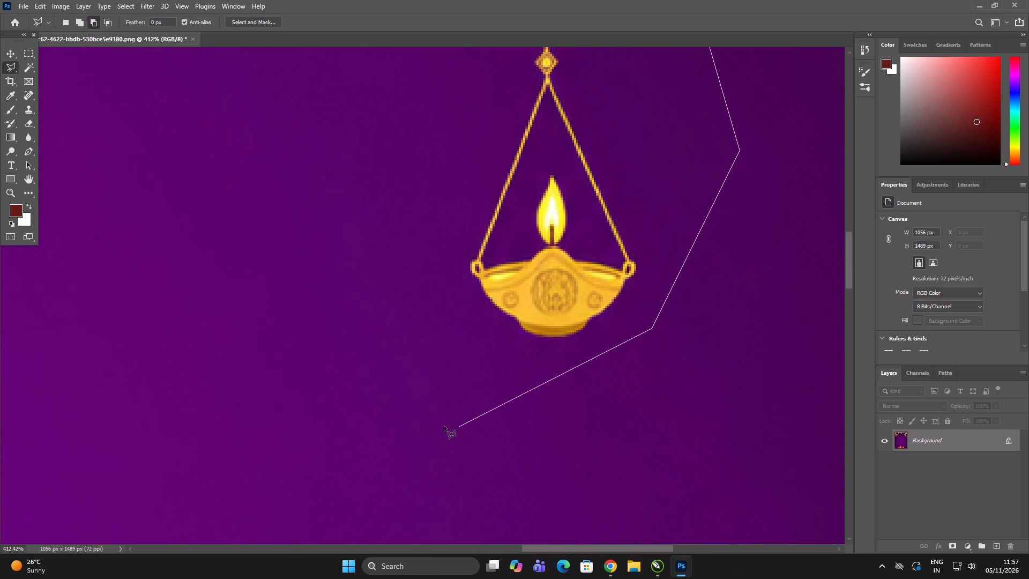
pyautogui.click(444, 426)
pyautogui.click(387, 281)
pyautogui.click(471, 210)
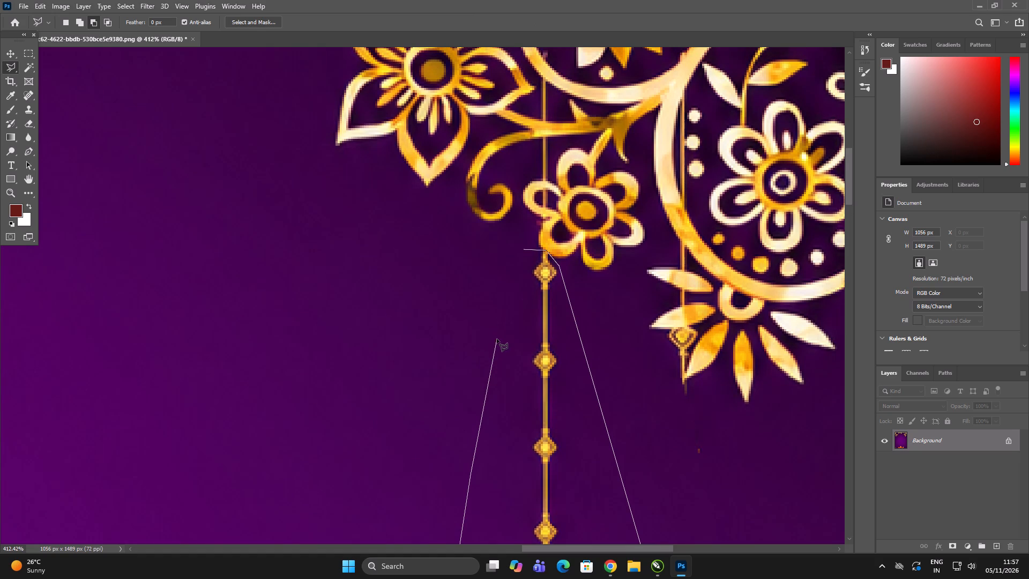
pyautogui.click(497, 339)
pyautogui.click(524, 251)
pyautogui.hotkey('shift', 'BackSpace')
pyautogui.press('Return')
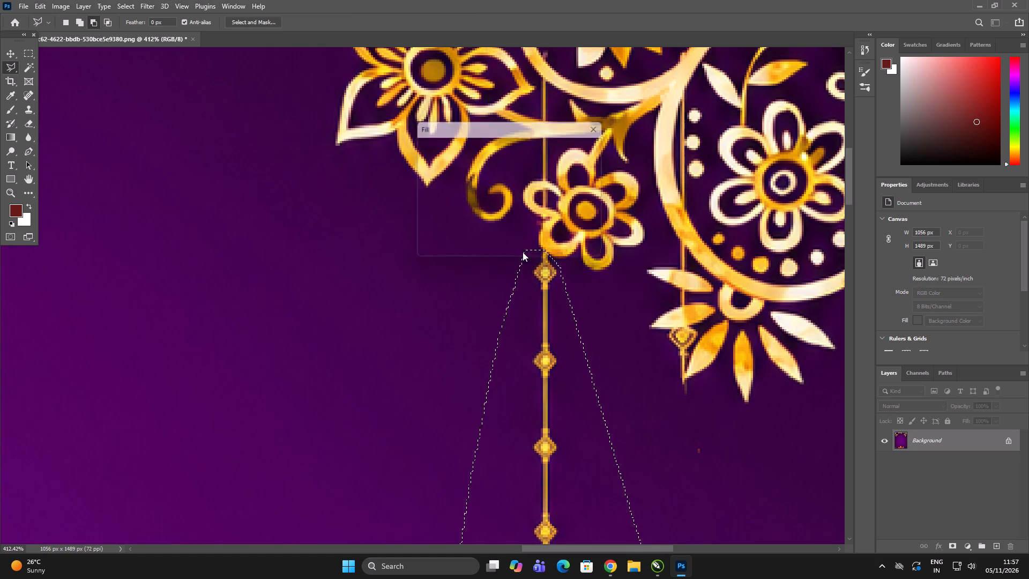
pyautogui.hotkey('ctrl', 'd')
# Save the cleaned artwork as a PNG in Downloads, replacing the existing file.
pyautogui.keyDown('alt'); pyautogui.scroll(-20, 589, 255); pyautogui.keyUp('alt')
pyautogui.keyDown('alt'); pyautogui.scroll(-5, 589, 255); pyautogui.keyUp('alt')
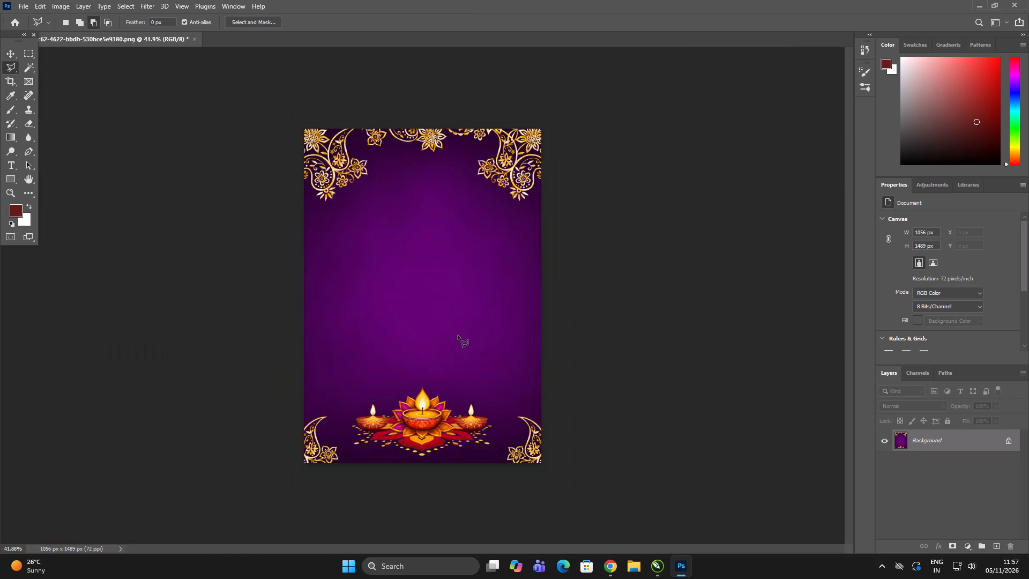
pyautogui.keyDown('alt'); pyautogui.scroll(3, 427, 418); pyautogui.keyUp('alt')
pyautogui.keyDown('alt'); pyautogui.scroll(4, 490, 177); pyautogui.keyUp('alt')
pyautogui.keyDown('alt'); pyautogui.scroll(-5, 462, 204); pyautogui.keyUp('alt')
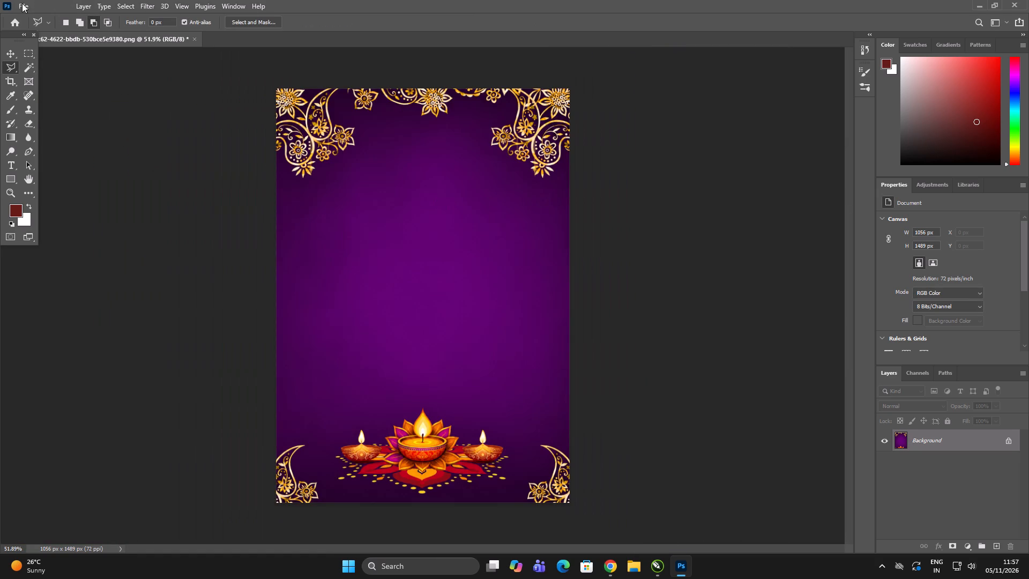
pyautogui.click(21, 2)
pyautogui.click(69, 136)
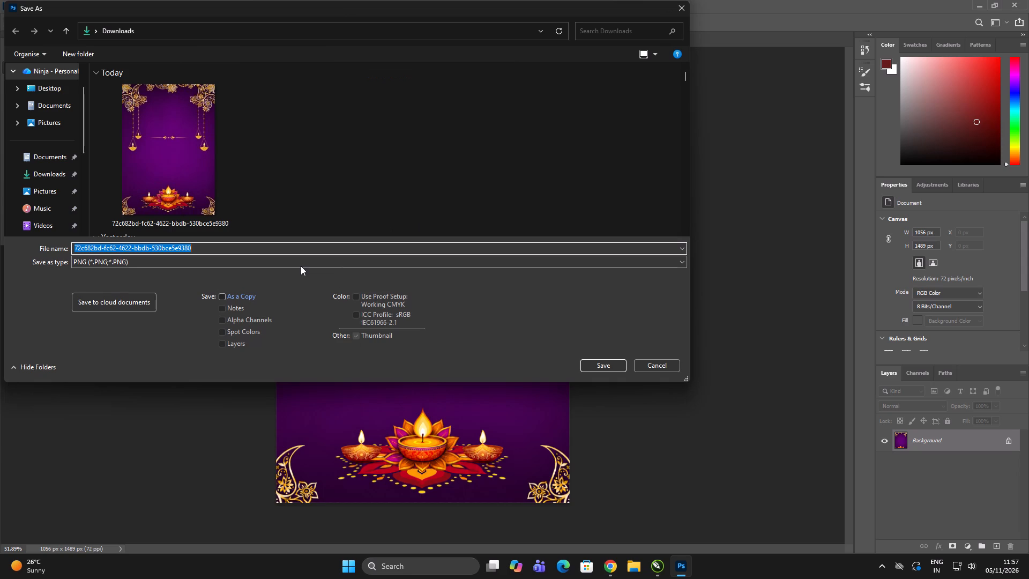
pyautogui.tripleClick(302, 248)
pyautogui.click(191, 166)
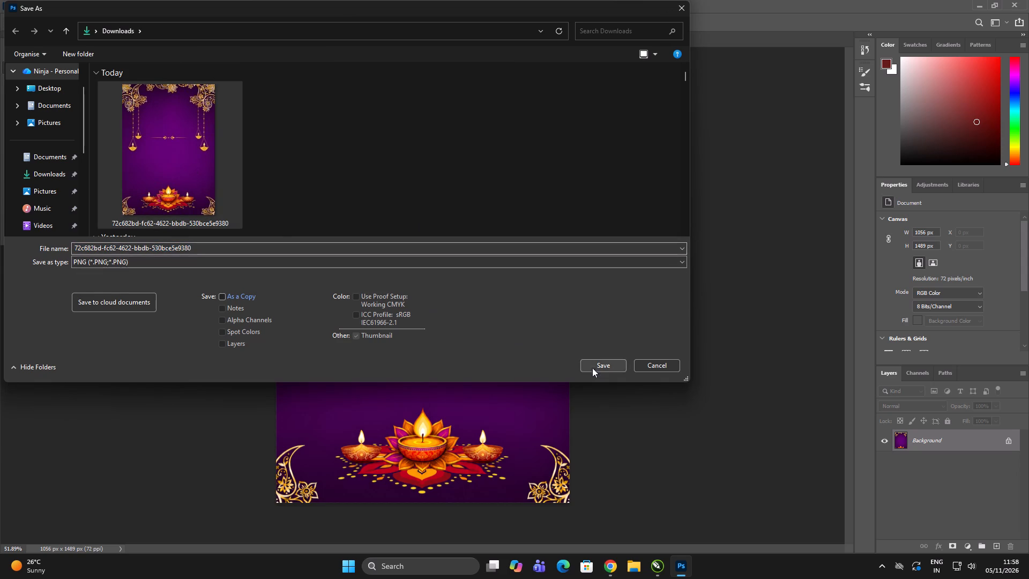
pyautogui.click(592, 368)
pyautogui.click(533, 282)
pyautogui.click(581, 163)
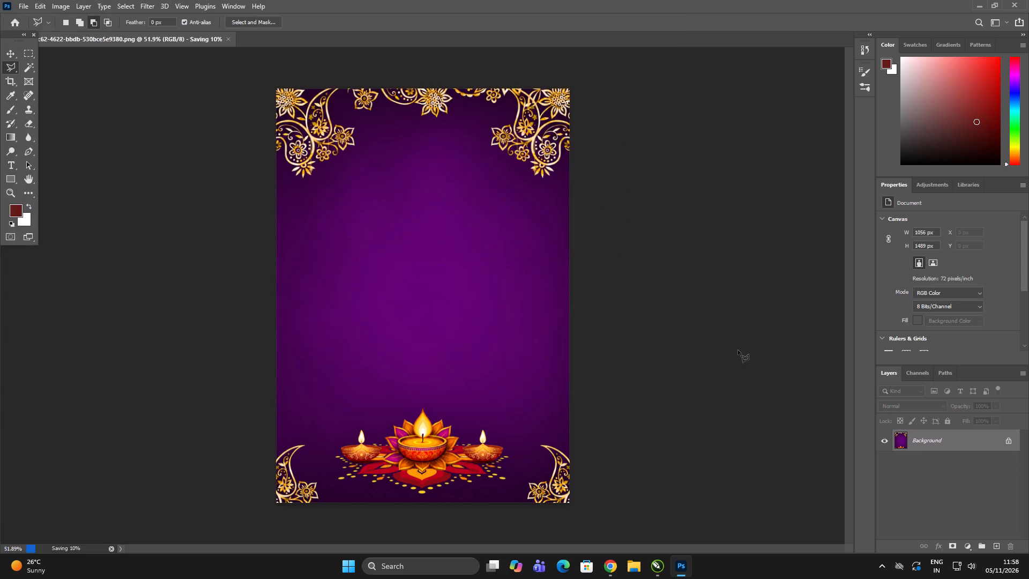
# Switch to CorelDRAW and move the Diwali reference invitation off the A5 page to its right side.
pyautogui.hotkey('alt', 'Tab')
pyautogui.hotkey('alt', 'Tab')
pyautogui.hotkey('alt', 'Tab')
pyautogui.scroll(-3, 495, 297)
pyautogui.click(666, 378)
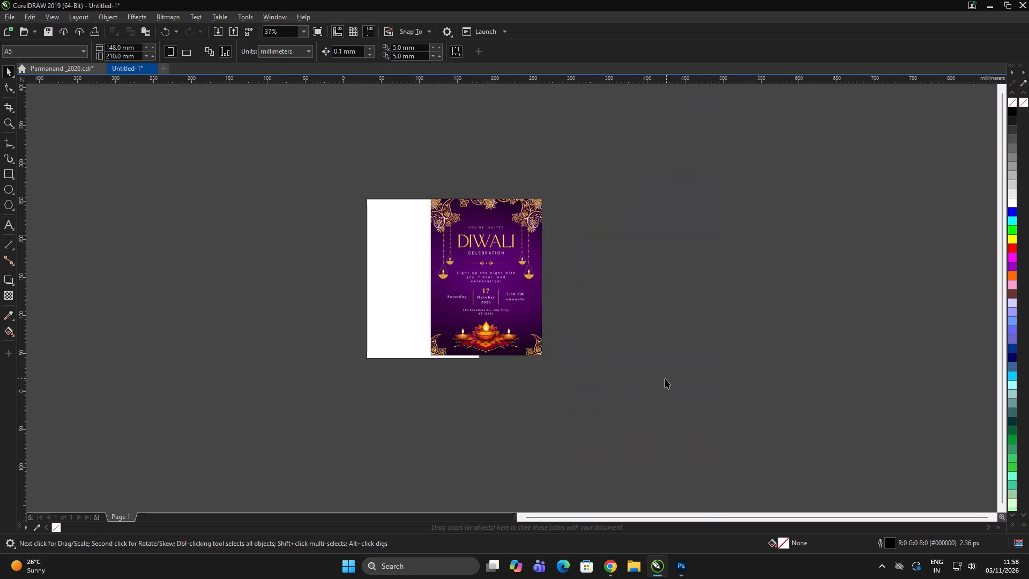
pyautogui.moveTo(473, 287); pyautogui.dragTo(612, 269)
pyautogui.click(499, 462)
pyautogui.click(623, 432)
pyautogui.click(624, 427)
# Import the cleaned purple Diwali PNG from Downloads and place it on the page at about 105 × 147 mm.
pyautogui.hotkey('ctrl', 'i')
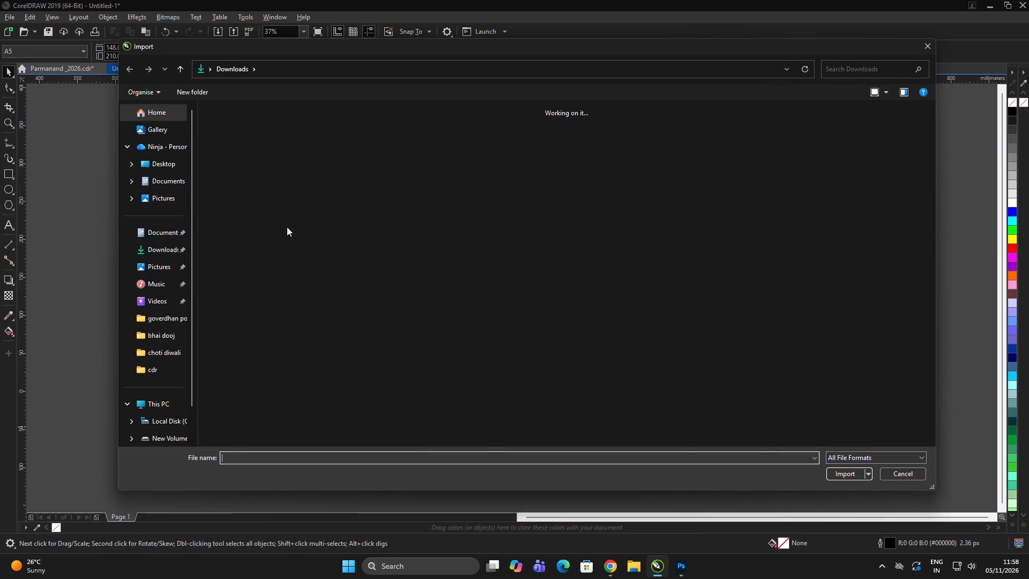
pyautogui.click(269, 167)
pyautogui.click(831, 476)
pyautogui.moveTo(367, 228); pyautogui.dragTo(489, 340)
pyautogui.click(508, 344)
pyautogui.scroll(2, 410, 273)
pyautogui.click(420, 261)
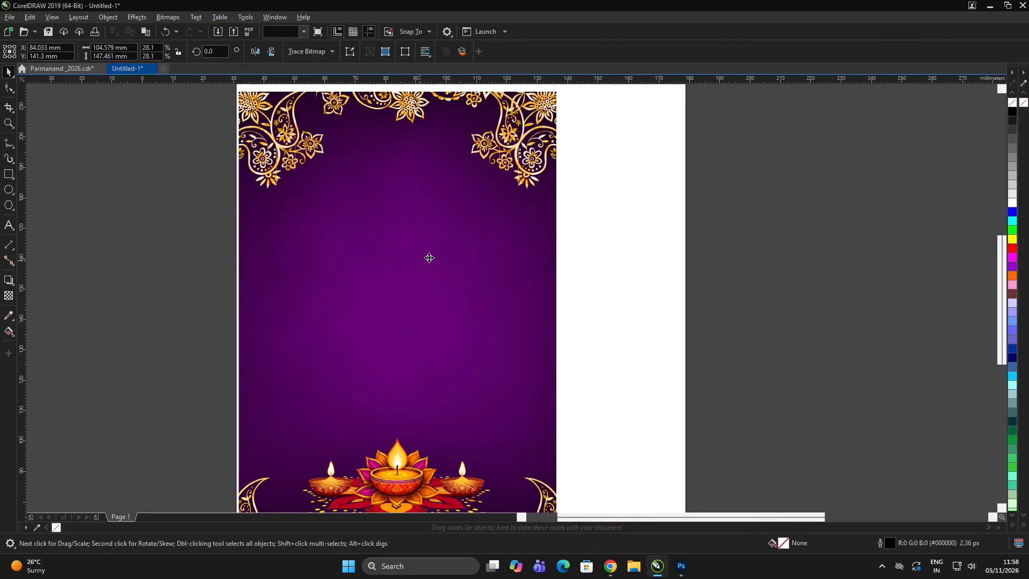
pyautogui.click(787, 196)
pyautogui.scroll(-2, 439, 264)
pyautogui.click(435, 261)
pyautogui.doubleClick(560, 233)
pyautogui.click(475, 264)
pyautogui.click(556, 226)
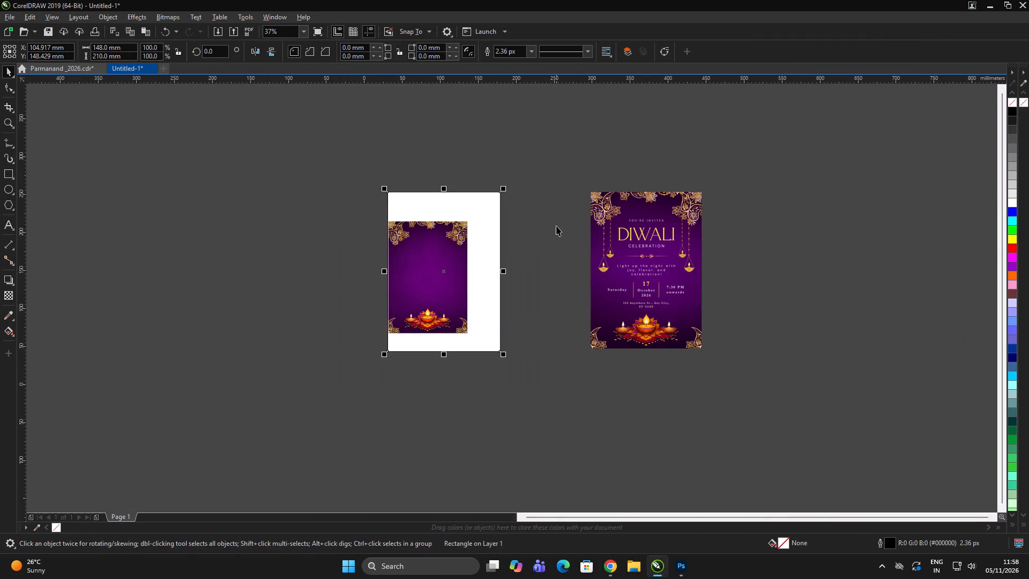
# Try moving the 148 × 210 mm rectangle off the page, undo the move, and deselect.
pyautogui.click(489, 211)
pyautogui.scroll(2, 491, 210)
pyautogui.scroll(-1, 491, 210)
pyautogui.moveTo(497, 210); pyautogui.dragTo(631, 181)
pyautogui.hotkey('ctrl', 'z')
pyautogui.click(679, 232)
# Select the imported purple Diwali background on the page.
pyautogui.click(381, 283)
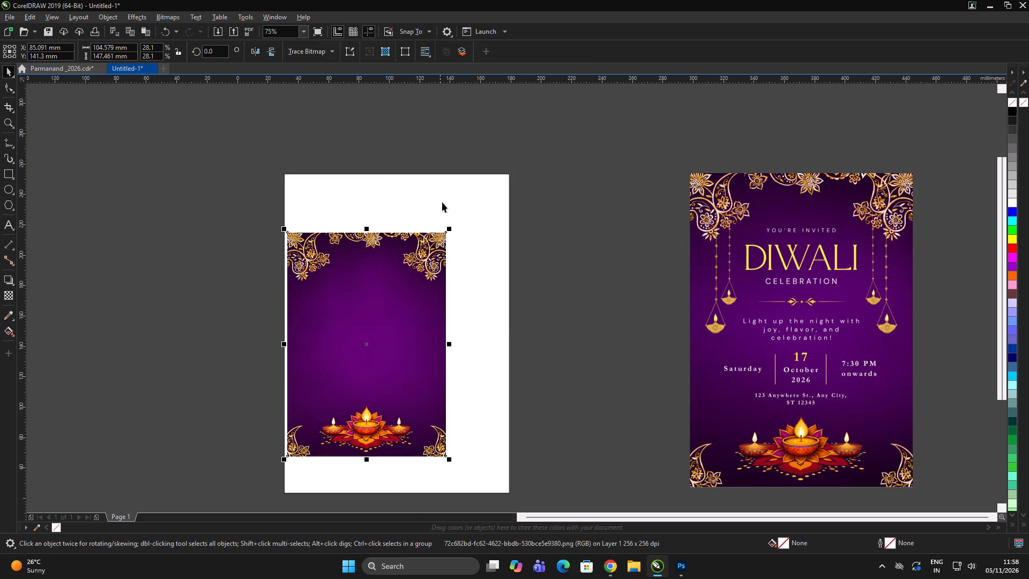
# Align the purple Diwali background and the 148 × 210 mm rectangle on each other's centres, horizontally and vertically.
pyautogui.keyDown('shift'); pyautogui.click(442, 201); pyautogui.keyUp('shift')
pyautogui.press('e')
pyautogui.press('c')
pyautogui.click(660, 260)
# PowerClip the purple Diwali background inside the page-sized 148 × 210 mm rectangle.
pyautogui.click(385, 256)
pyautogui.rightClick(403, 242)
pyautogui.click(462, 396)
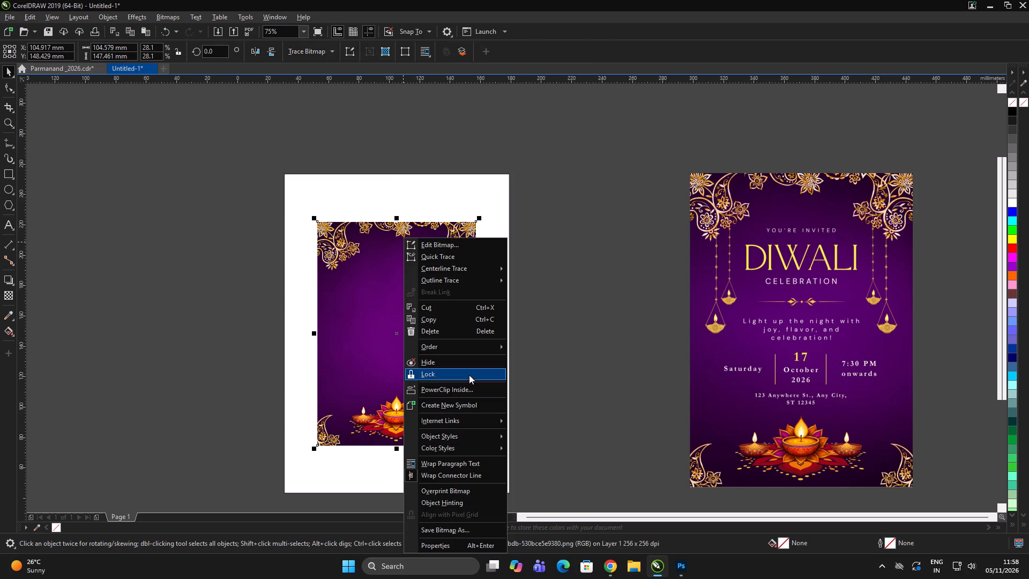
pyautogui.click(465, 391)
pyautogui.click(435, 217)
pyautogui.click(605, 165)
# Enlarge the purple background proportionally from its centre to about 149.5 × 210.8 mm so it covers the A5 page.
pyautogui.moveTo(594, 170); pyautogui.dragTo(576, 185)
pyautogui.keyDown('alt'); pyautogui.click(440, 256); pyautogui.keyUp('alt')
pyautogui.keyDown('shift'); pyautogui.moveTo(483, 218); pyautogui.dragTo(496, 207); pyautogui.keyUp('shift')
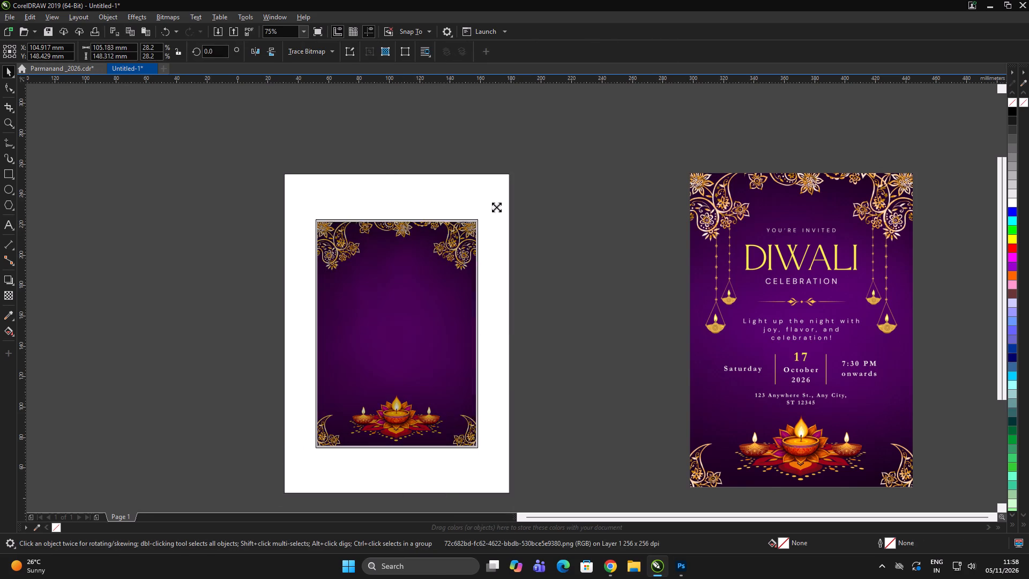
pyautogui.keyDown('shift'); pyautogui.moveTo(496, 207); pyautogui.dragTo(551, 170); pyautogui.keyUp('shift')
pyautogui.doubleClick(605, 174)
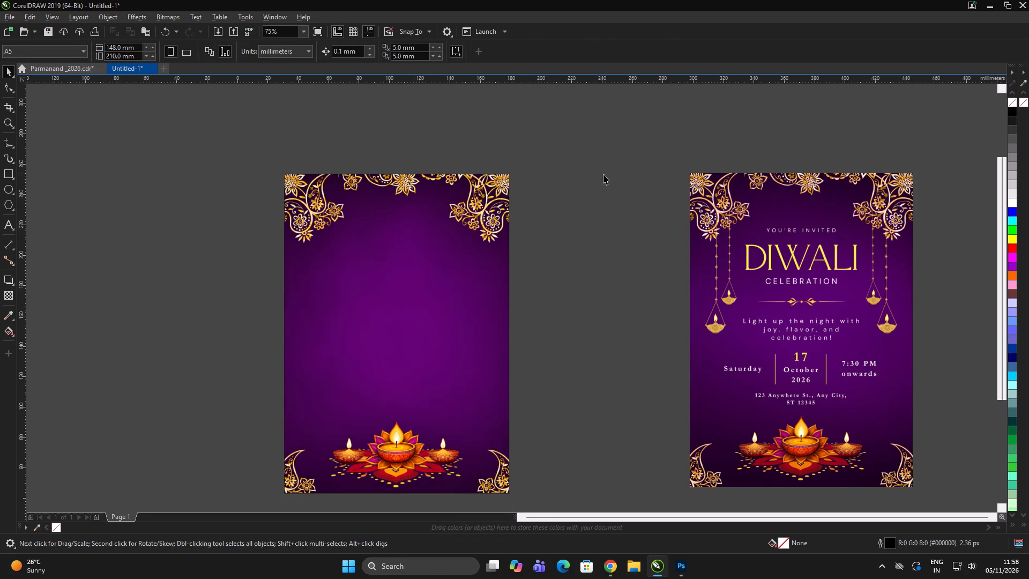
# Fine-tune the purple background's size at its corner to about 149 × 210.1 mm and finish editing it.
pyautogui.keyDown('alt'); pyautogui.click(469, 196); pyautogui.keyUp('alt')
pyautogui.scroll(3, 517, 170)
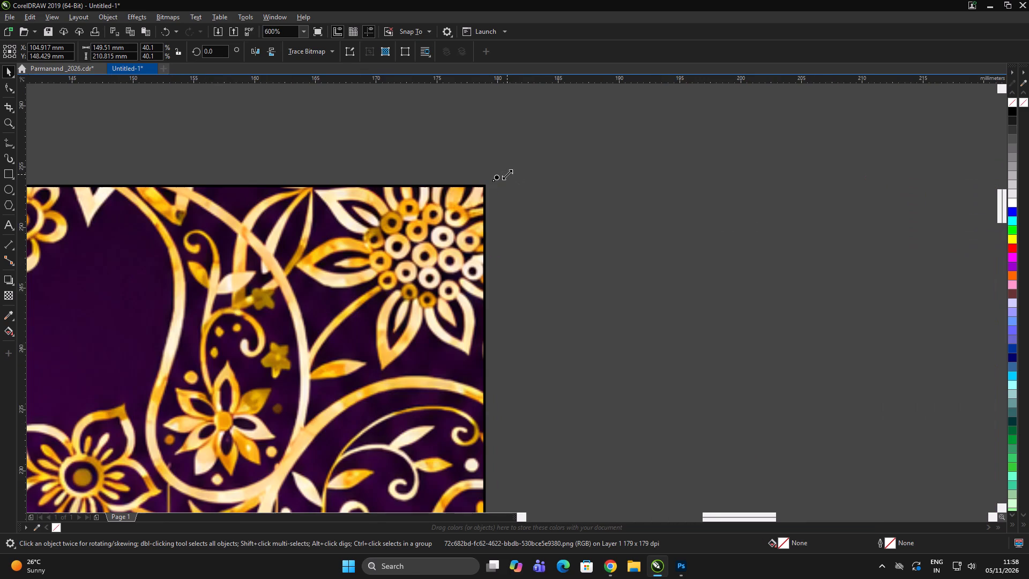
pyautogui.click(498, 177)
pyautogui.scroll(-5, 400, 179)
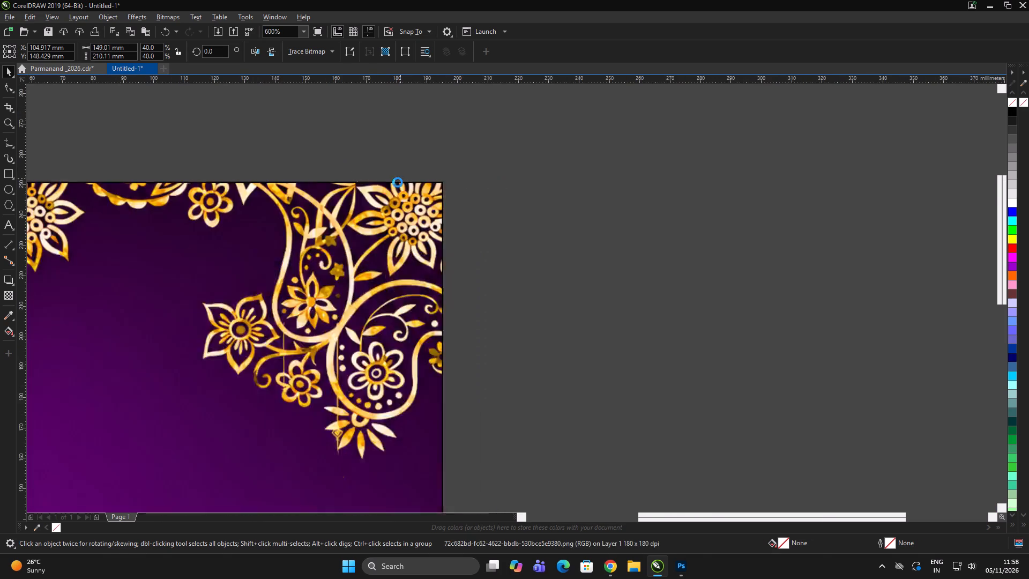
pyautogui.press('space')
pyautogui.doubleClick(526, 191)
pyautogui.click(532, 191)
# Select the PowerClip rectangle that holds the purple background on the page.
pyautogui.scroll(-3, 458, 194)
pyautogui.click(497, 200)
pyautogui.scroll(1, 420, 242)
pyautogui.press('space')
pyautogui.click(409, 239)
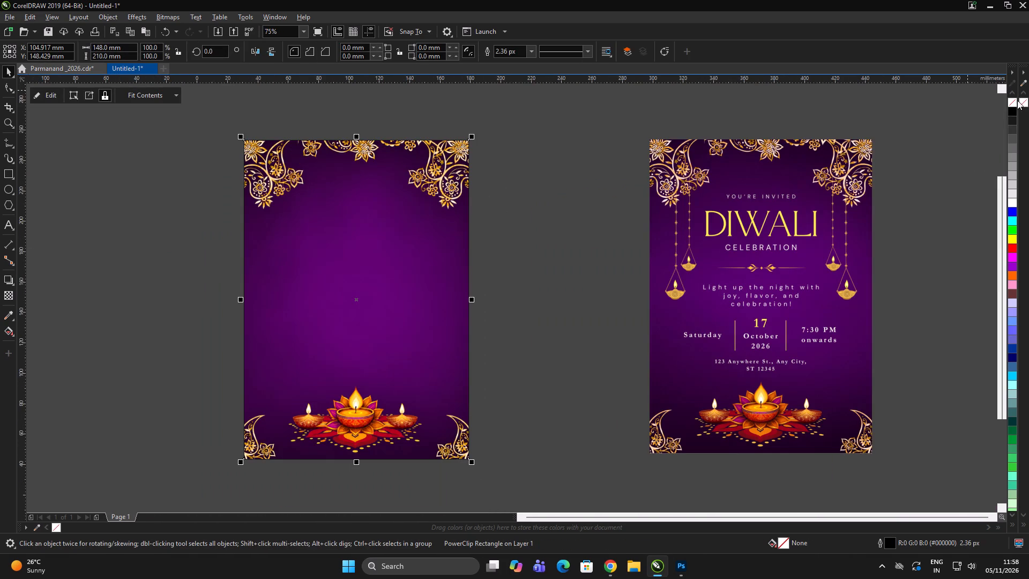
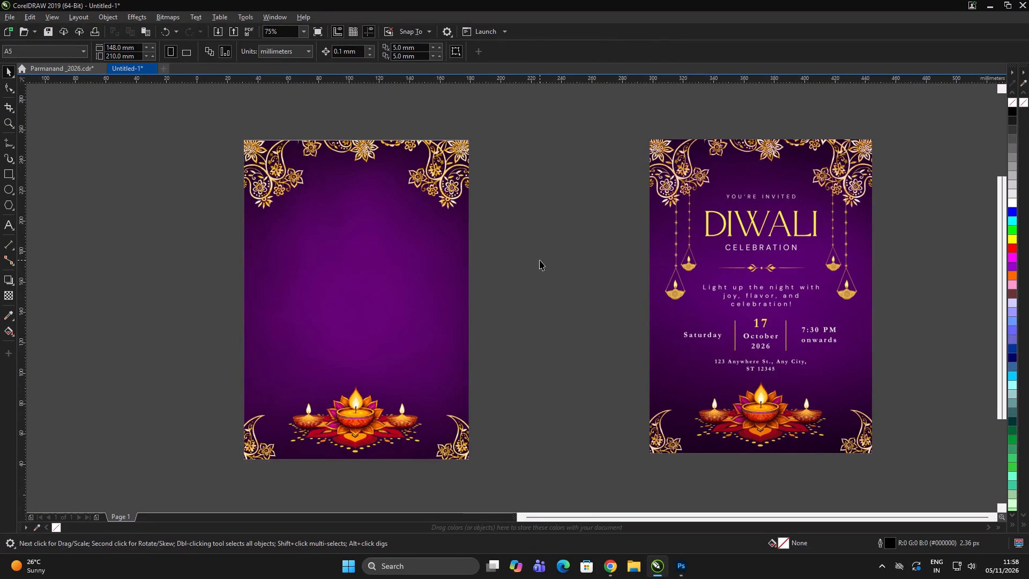
# Paste the copied "May this festival of lights bring new opportunities…" greeting as artistic text over the purple background.
pyautogui.press('pageup')
pyautogui.click(593, 367)
pyautogui.tripleClick(555, 337)
pyautogui.press('F8')
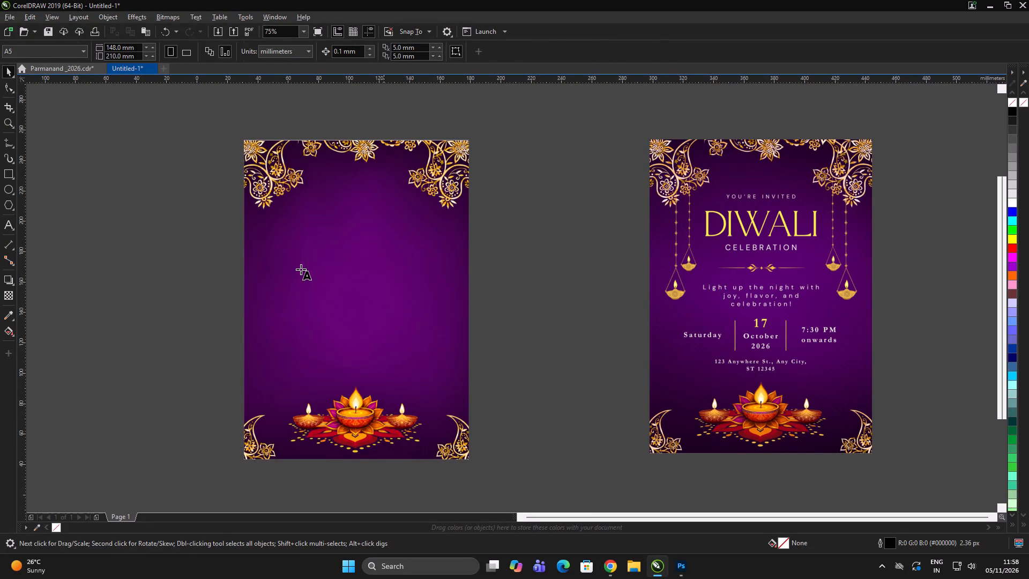
pyautogui.click(295, 260)
pyautogui.hotkey('ctrl', 'v')
pyautogui.hotkey('ctrl', 'a')
pyautogui.click(10, 73)
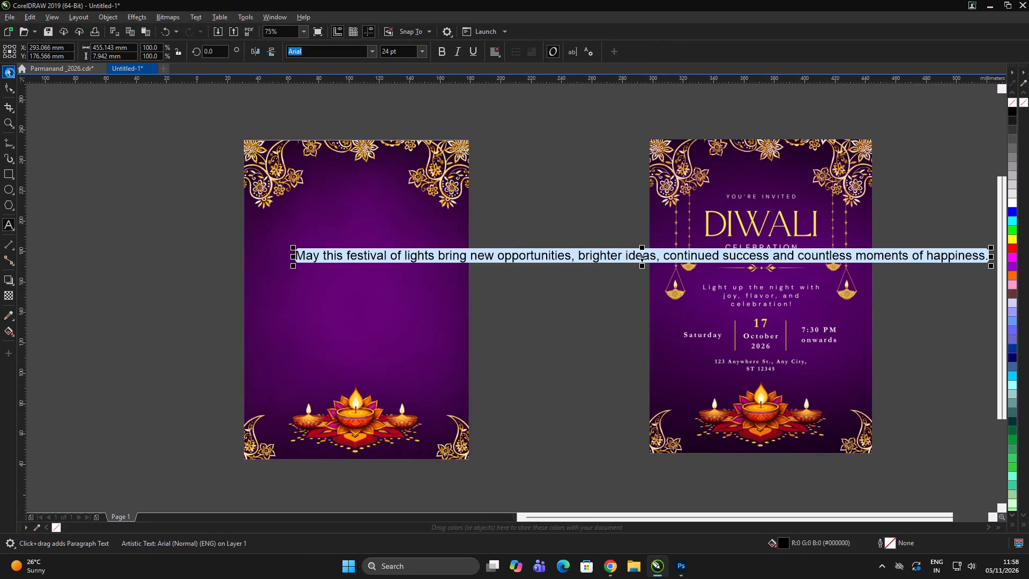
# Centre the pasted greeting line horizontally on the purple background.
pyautogui.keyDown('shift'); pyautogui.click(378, 219); pyautogui.keyUp('shift')
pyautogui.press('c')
pyautogui.doubleClick(528, 194)
pyautogui.click(506, 259)
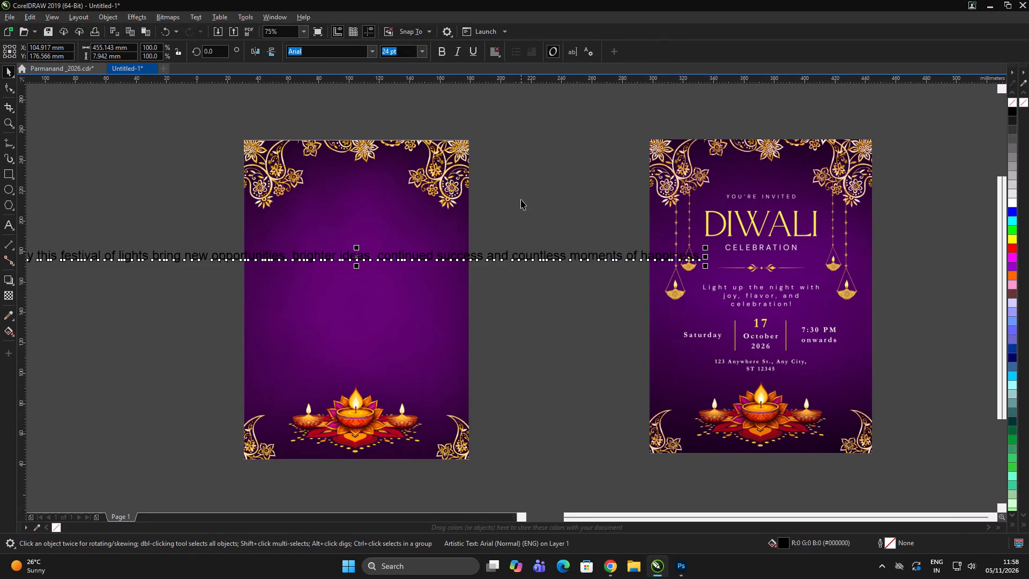
# Switch to the Parmanand _2026.cdr document and look through its festival poster pages around pages 54 to 56.
pyautogui.click(52, 70)
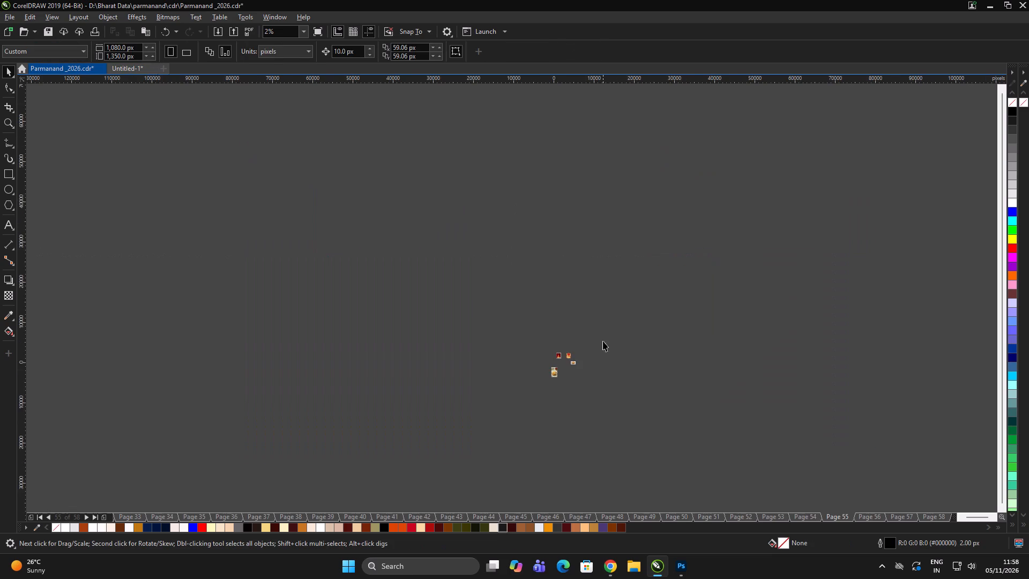
pyautogui.scroll(4, 581, 375)
pyautogui.scroll(3, 508, 236)
pyautogui.doubleClick(567, 256)
pyautogui.click(570, 256)
pyautogui.press('pageup')
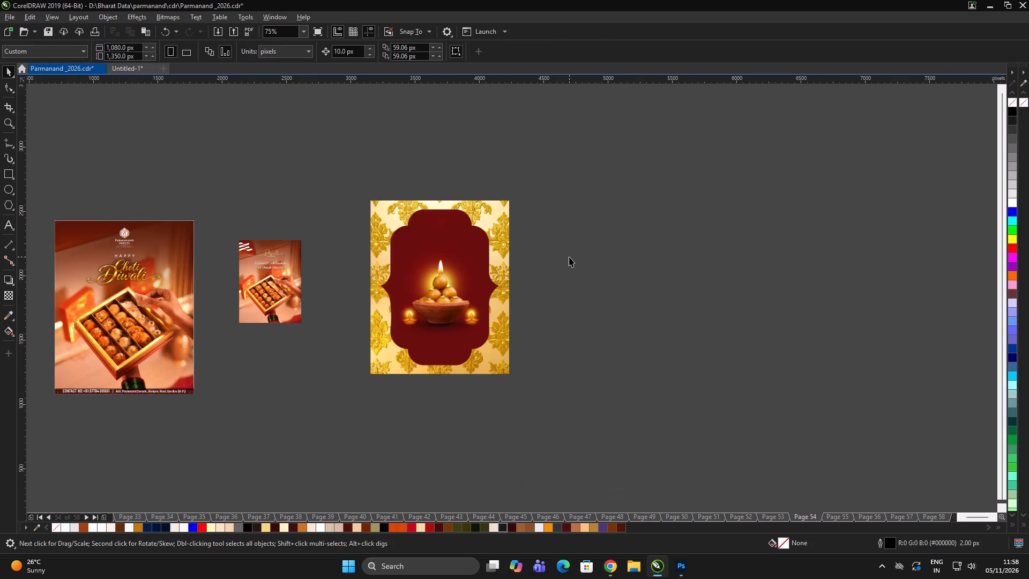
pyautogui.press('pageup')
pyautogui.press('pageup')
pyautogui.press('pageup')
pyautogui.press('pagedown')
pyautogui.press('pagedown')
pyautogui.press('pagedown')
pyautogui.press('pagedown')
pyautogui.press('pagedown')
# Examine the greeting text and its font below the Shubh Dhanteras heading on Page 56.
pyautogui.scroll(4, 124, 322)
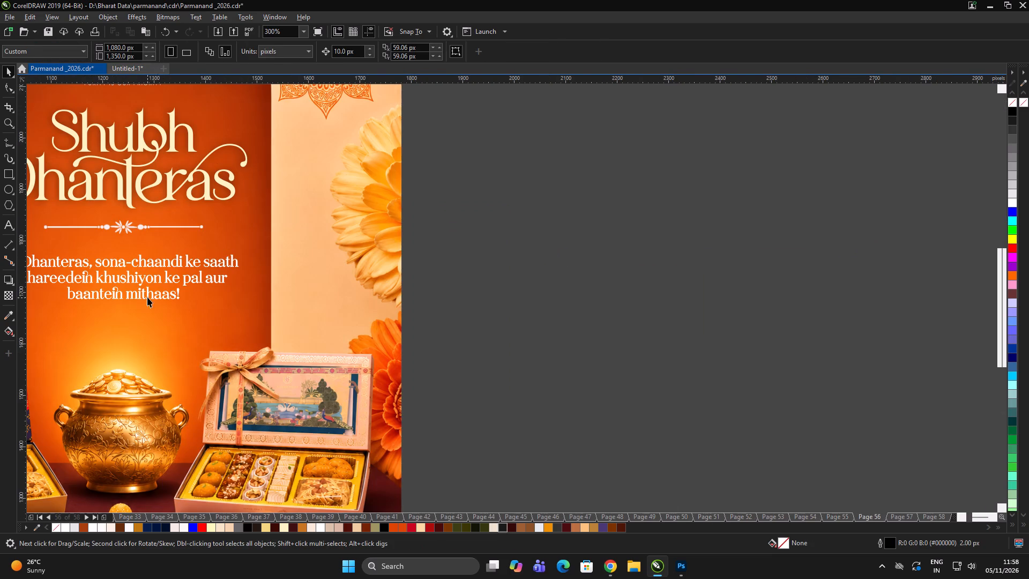
pyautogui.click(175, 279)
pyautogui.scroll(-1, 666, 247)
pyautogui.scroll(1, 384, 255)
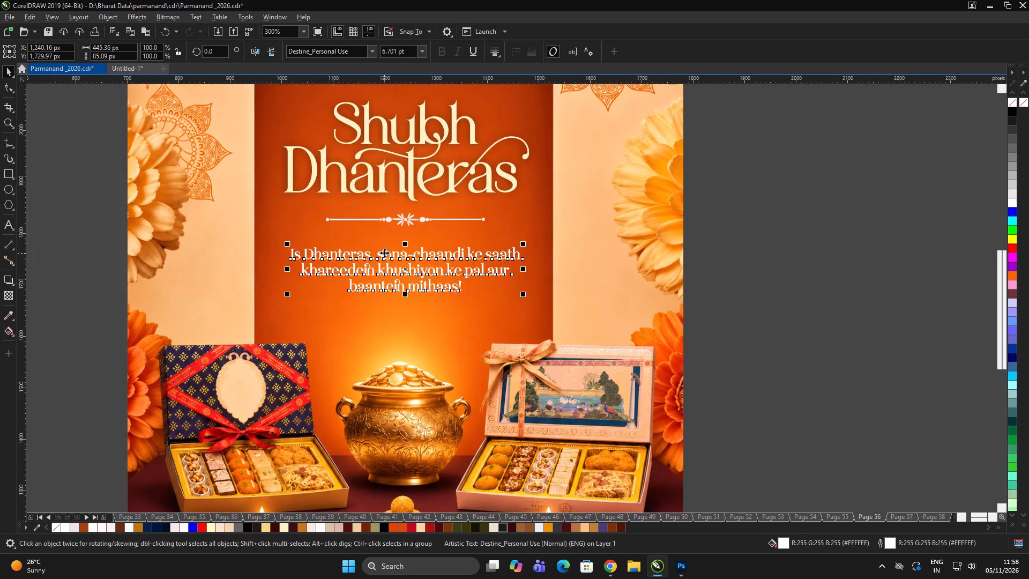
pyautogui.hotkey('ctrl', 'u')
pyautogui.doubleClick(805, 261)
pyautogui.moveTo(707, 237); pyautogui.dragTo(197, 330)
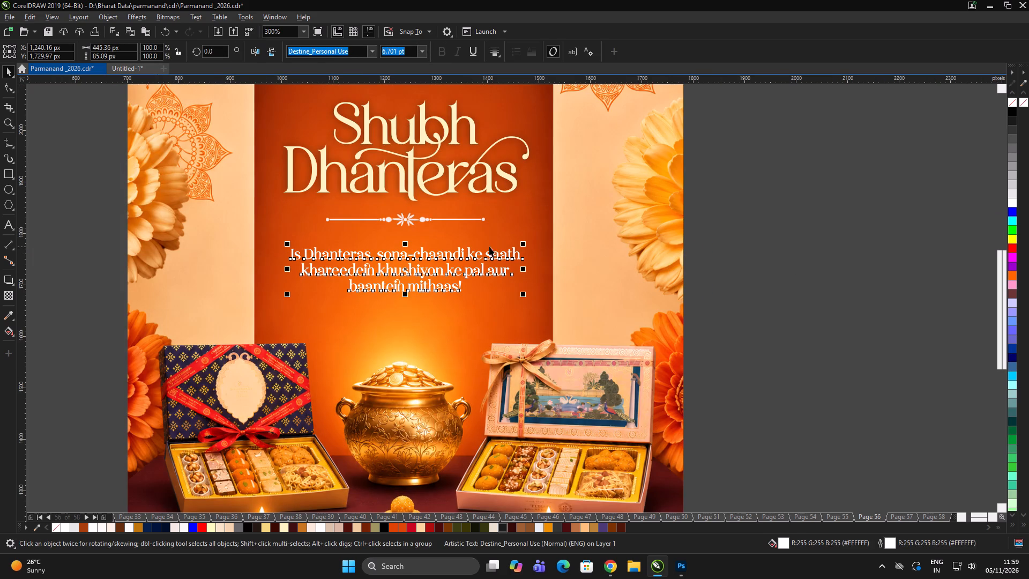
pyautogui.scroll(-1, 385, 236)
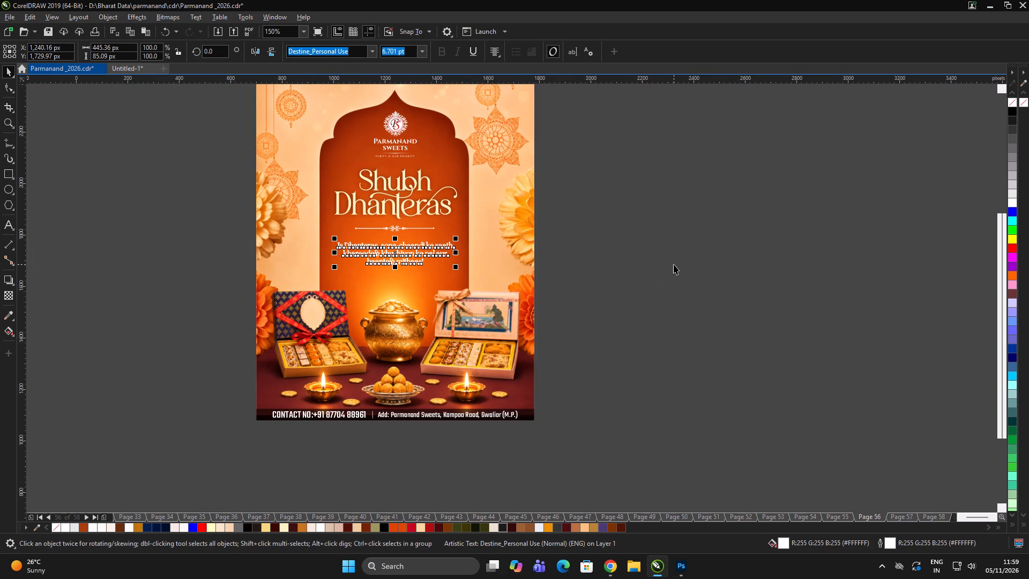
pyautogui.doubleClick(688, 261)
pyautogui.doubleClick(692, 348)
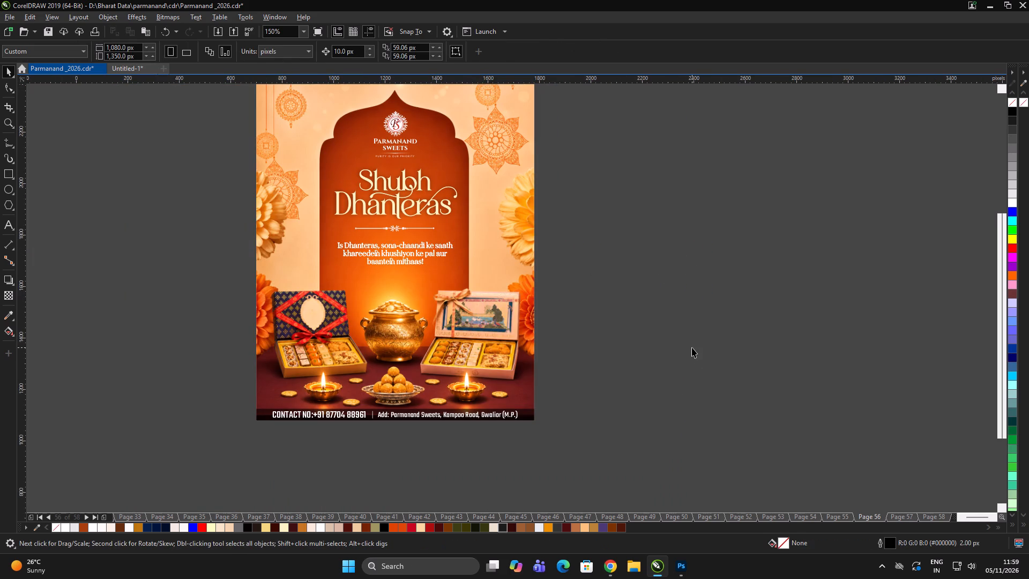
# Look through the remaining poster pages up to the Govardhan Puja design on Page 58.
pyautogui.press('pagedown')
pyautogui.press('pagedown')
pyautogui.press('pagedown')
pyautogui.click(592, 363)
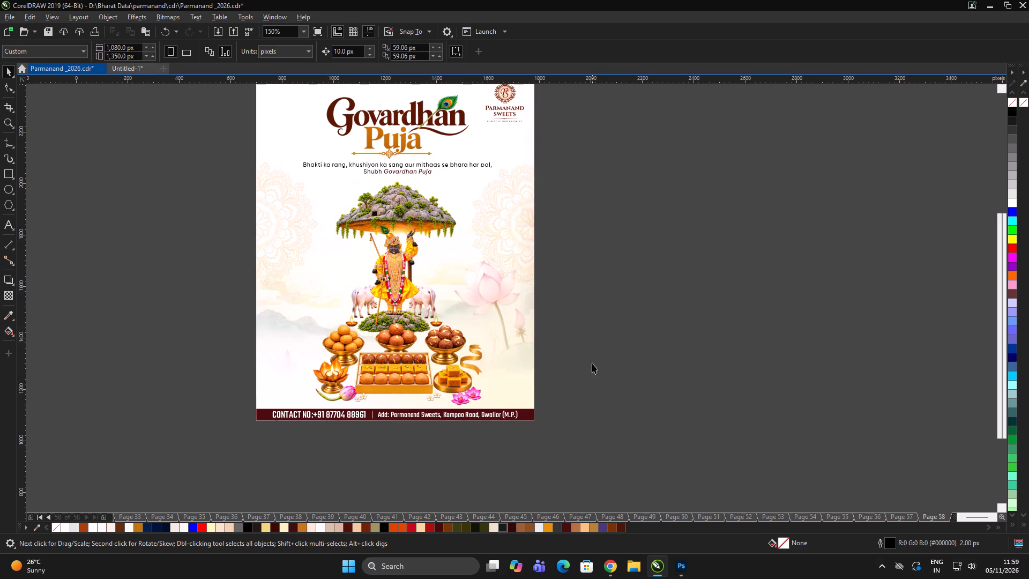
# Switch from the Govardhan Puja file to the Untitled-1 Diwali document.
pyautogui.click(655, 340)
pyautogui.moveTo(654, 338); pyautogui.dragTo(604, 318)
pyautogui.click(133, 74)
pyautogui.click(137, 72)
pyautogui.click(720, 305)
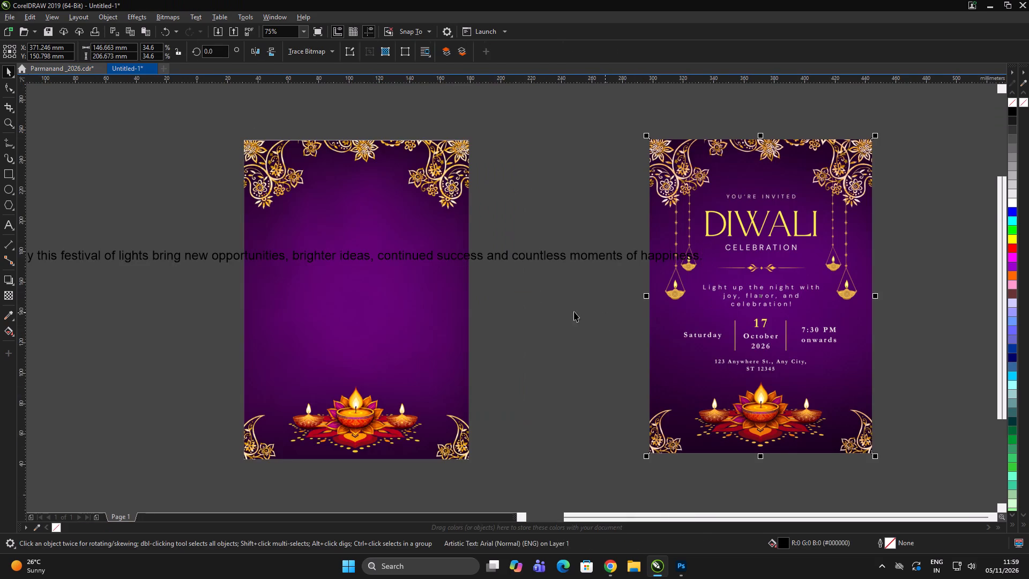
# Set the festival-of-lights greeting text in the Destine_Personal Use font and fill it white.
pyautogui.click(532, 261)
pyautogui.click(329, 46)
pyautogui.click(326, 49)
pyautogui.hotkey('ctrl', 'a')
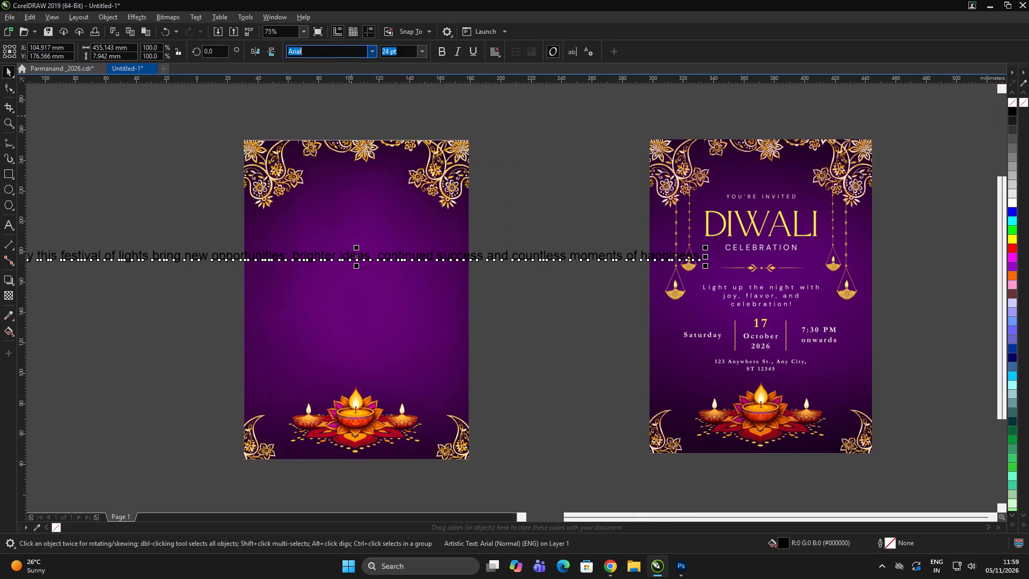
pyautogui.write('des')
pyautogui.press('Return')
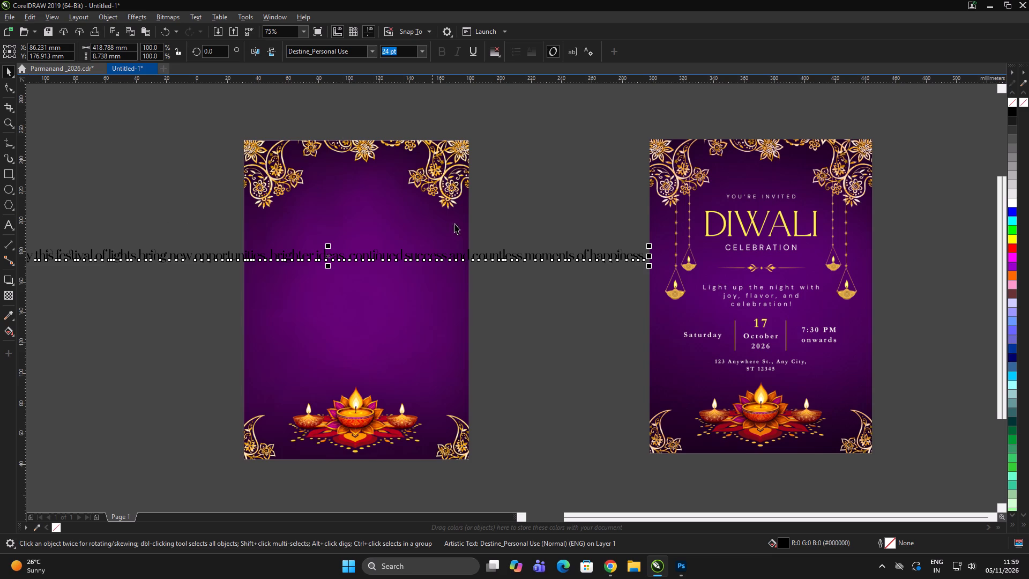
pyautogui.click(1011, 203)
pyautogui.doubleClick(551, 310)
# Move the single-line greeting text off the artwork into the empty area below the page.
pyautogui.scroll(1, 434, 261)
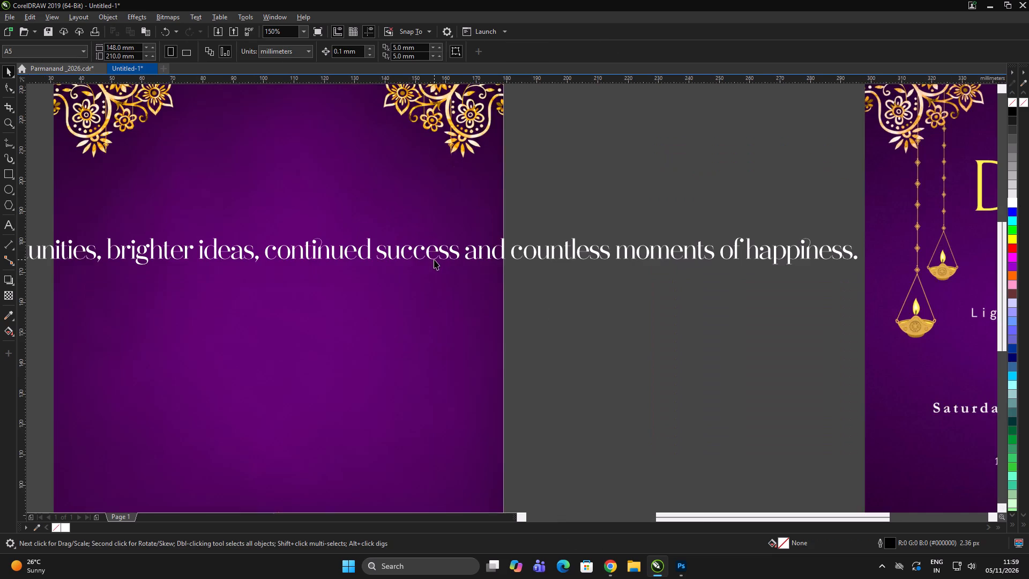
pyautogui.scroll(1, 436, 258)
pyautogui.click(426, 258)
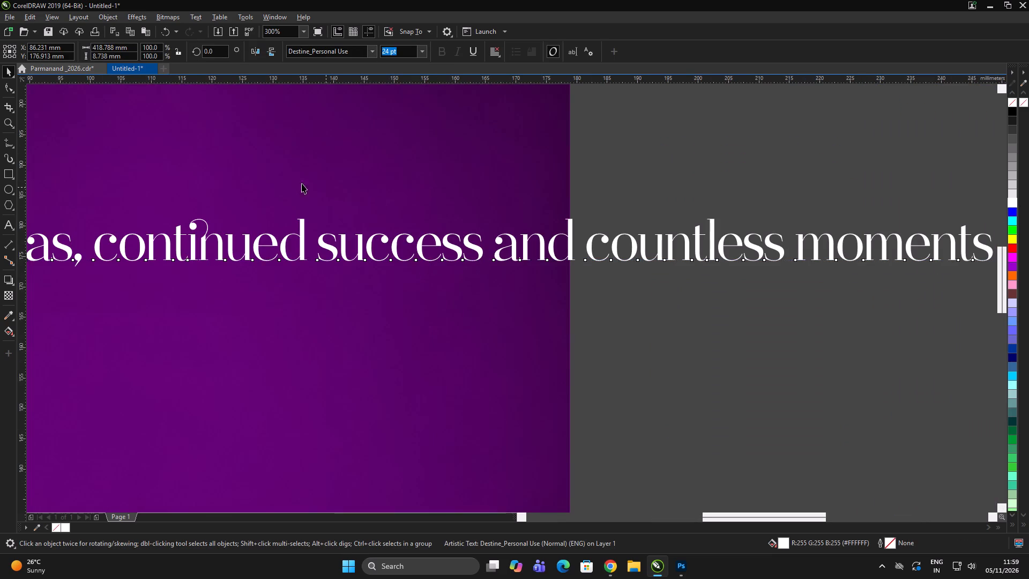
pyautogui.scroll(-3, 220, 182)
pyautogui.scroll(-2, 288, 204)
pyautogui.moveTo(288, 203); pyautogui.dragTo(303, 280)
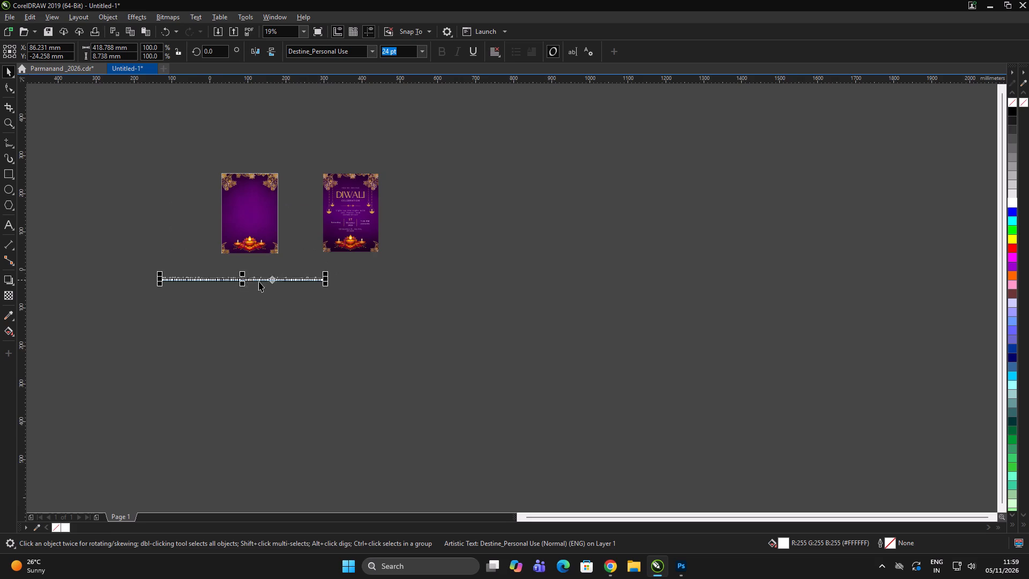
# Slightly widen the greeting's letter spacing with the Shape tool.
pyautogui.scroll(3, 230, 286)
pyautogui.scroll(3, 555, 259)
pyautogui.scroll(-1, 495, 222)
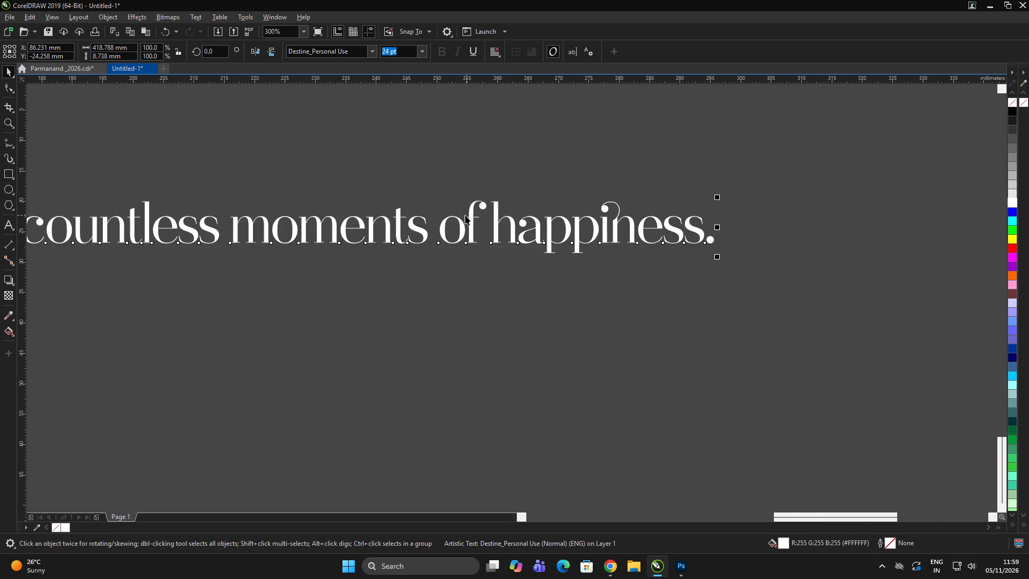
pyautogui.click(0, 85)
pyautogui.click(5, 86)
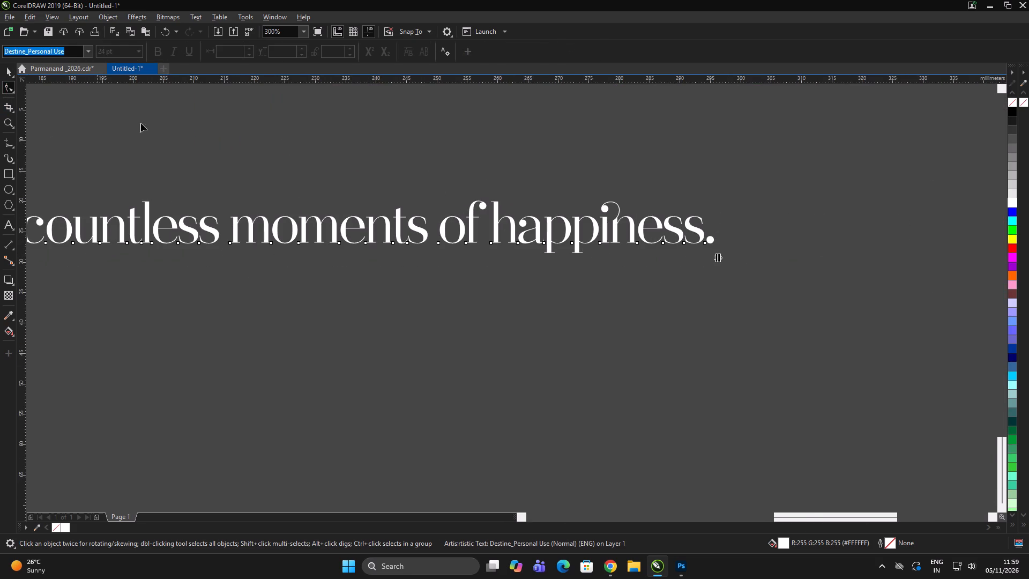
pyautogui.moveTo(718, 260); pyautogui.dragTo(727, 260)
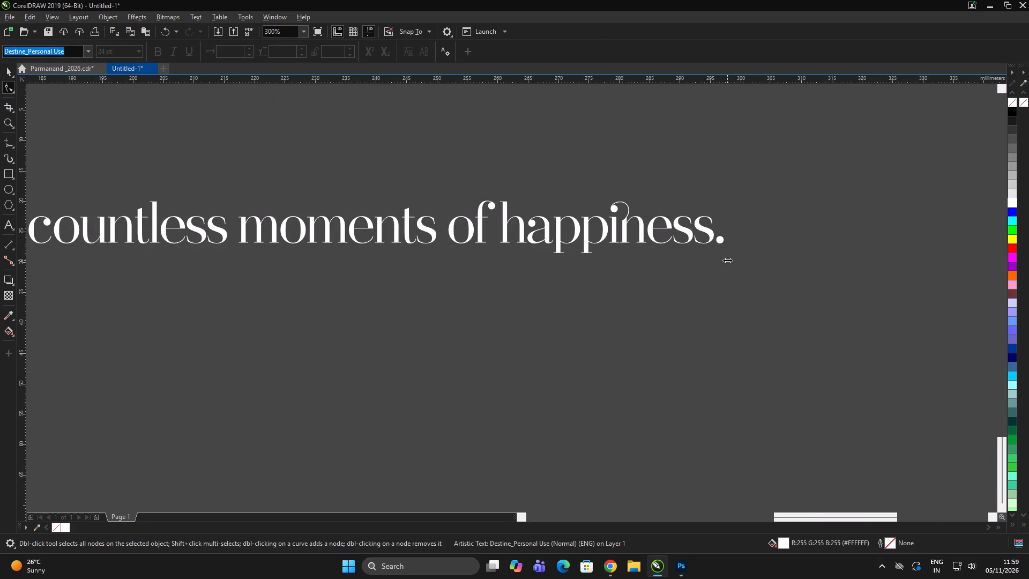
pyautogui.moveTo(727, 260); pyautogui.dragTo(753, 259)
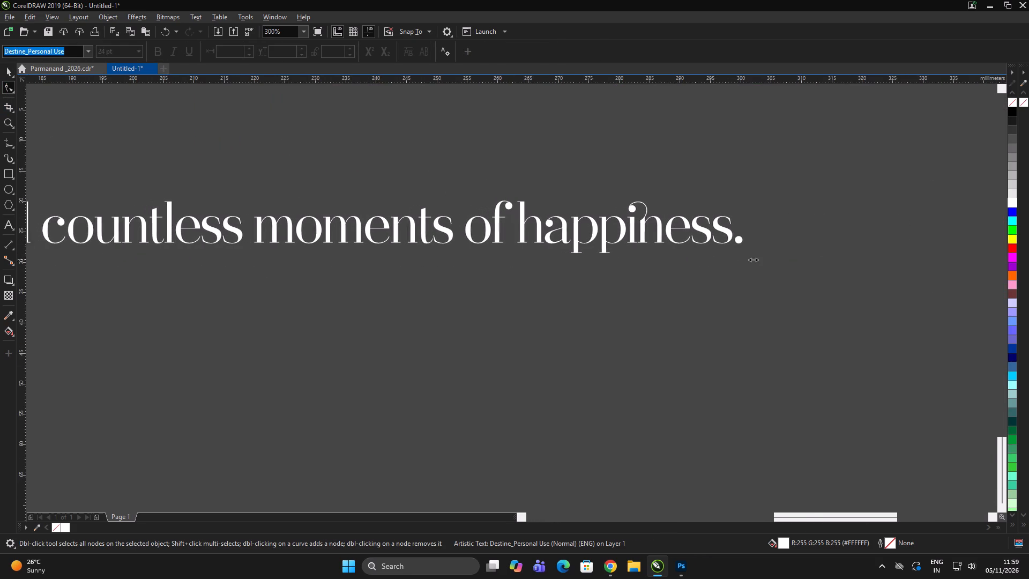
pyautogui.moveTo(753, 259); pyautogui.dragTo(750, 260)
pyautogui.press('space')
pyautogui.scroll(-2, 577, 206)
pyautogui.doubleClick(491, 280)
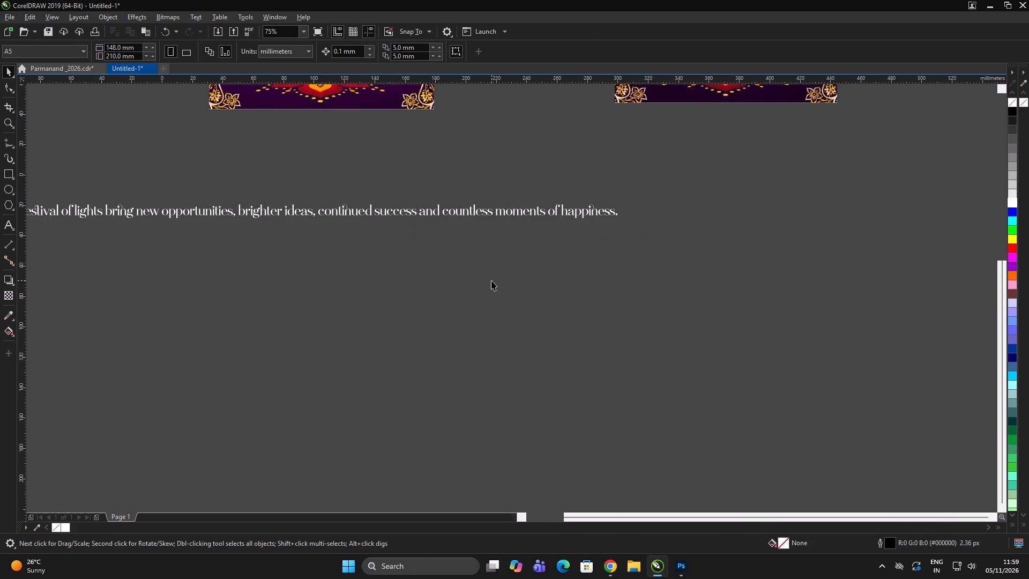
# Break the greeting into two lines, starting the second line at "brighter ideas".
pyautogui.scroll(1, 306, 214)
pyautogui.scroll(-2, 444, 249)
pyautogui.scroll(1, 337, 246)
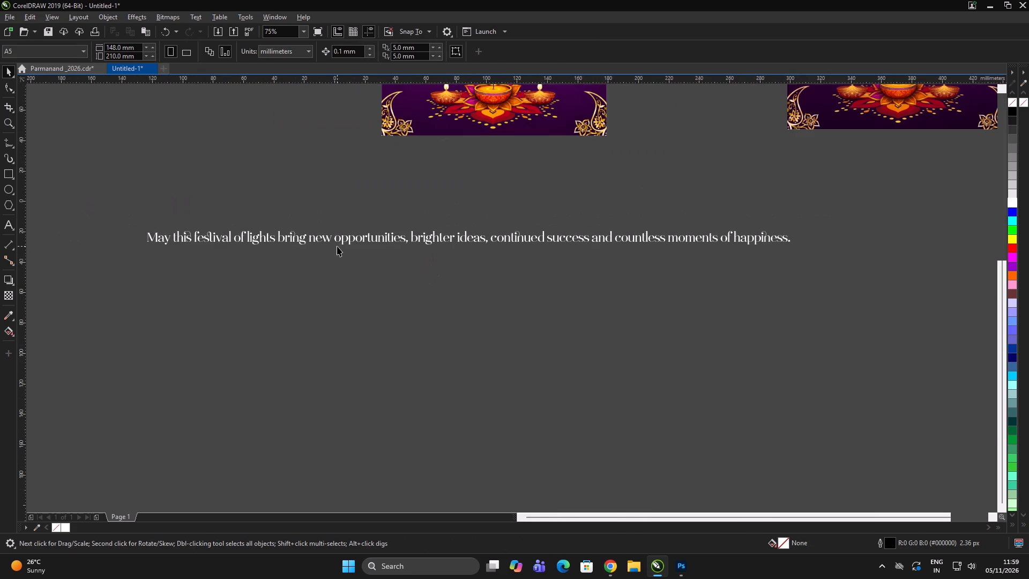
pyautogui.doubleClick(412, 240)
pyautogui.press('Return')
pyautogui.scroll(1, 292, 262)
pyautogui.scroll(-2, 381, 256)
pyautogui.click(370, 244)
pyautogui.scroll(1, 384, 249)
pyautogui.hotkey('ctrl', 'a')
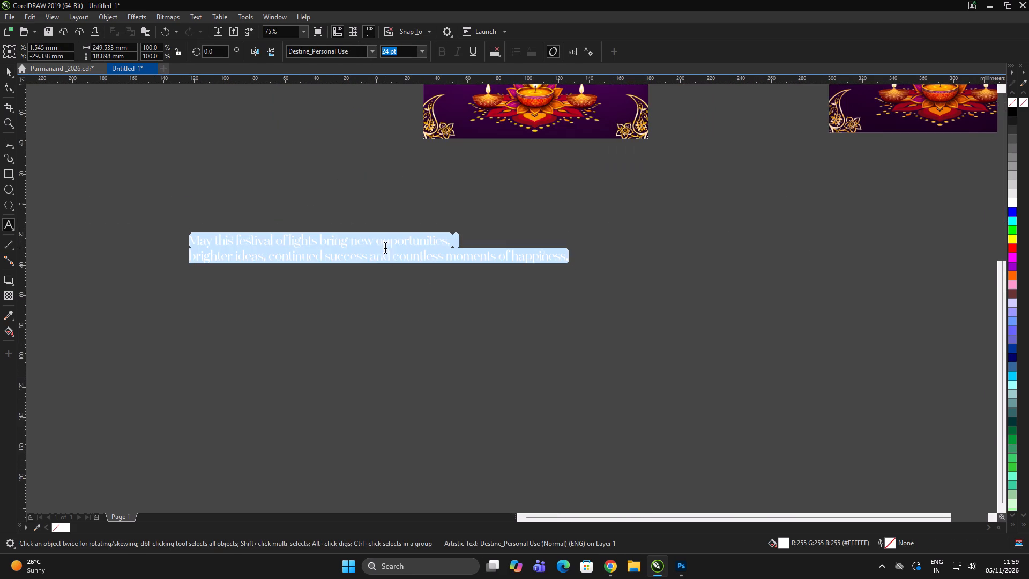
pyautogui.click(7, 73)
# Break the greeting's second line after "countless", so "moments of happiness." forms a third line.
pyautogui.scroll(1, 402, 266)
pyautogui.click(389, 248)
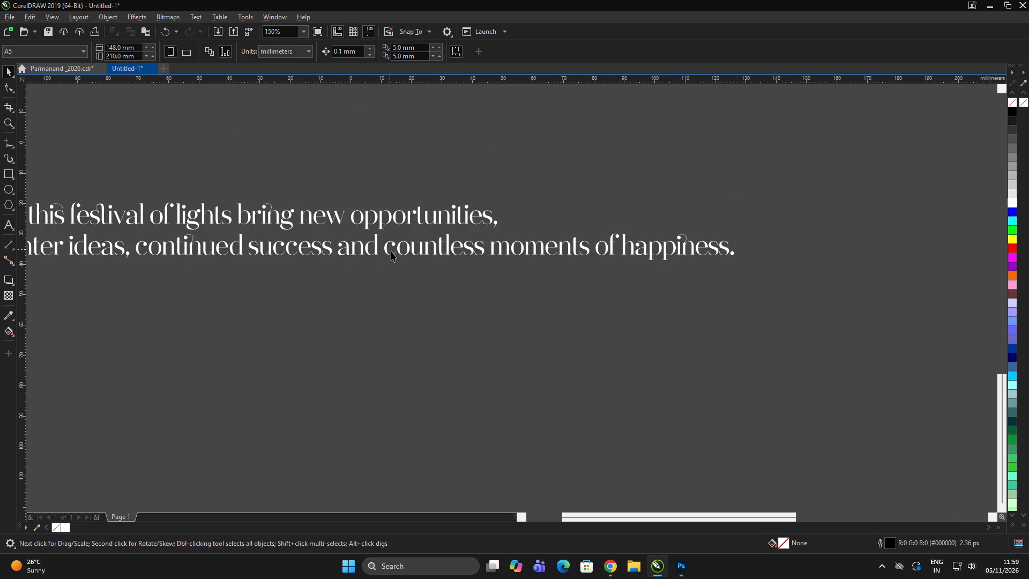
pyautogui.tripleClick(495, 252)
pyautogui.click(494, 253)
pyautogui.press('Return')
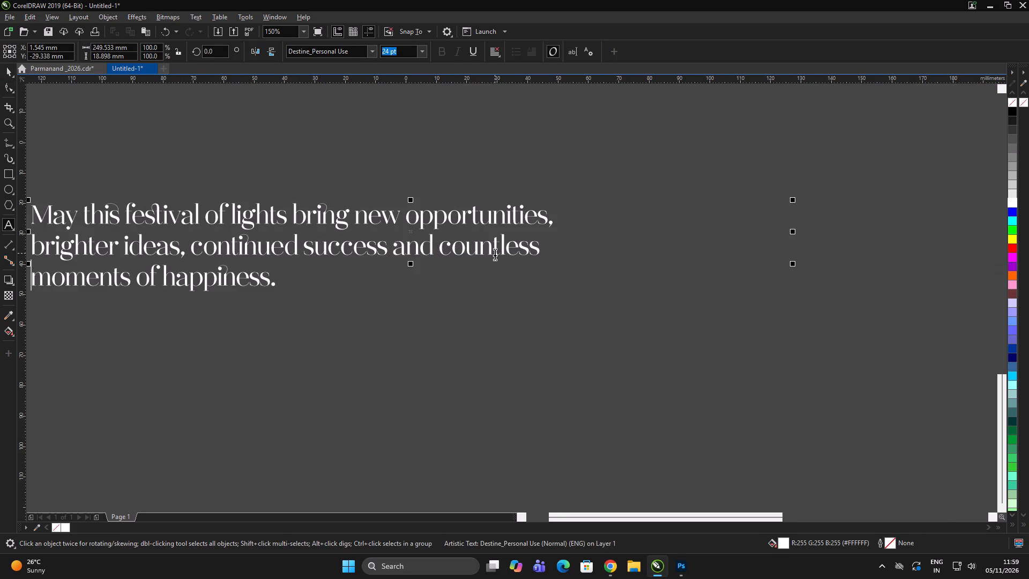
pyautogui.hotkey('ctrl', 'a')
pyautogui.click(1, 67)
pyautogui.click(4, 68)
# Move the three-line greeting onto the upper part of the purple background and scale it down to about 104 mm wide.
pyautogui.scroll(-4, 517, 303)
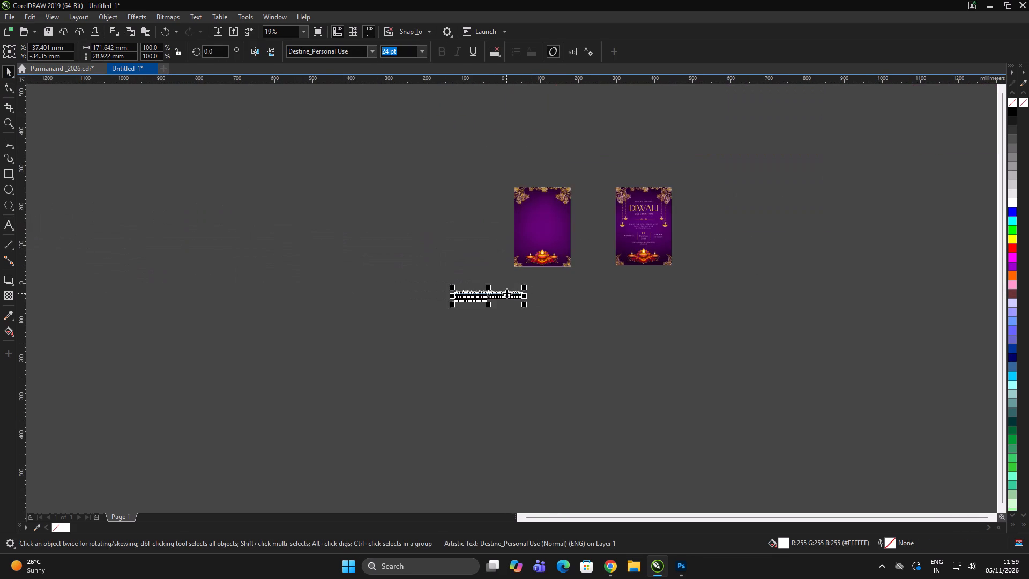
pyautogui.scroll(-1, 506, 294)
pyautogui.moveTo(505, 295); pyautogui.dragTo(529, 256)
pyautogui.scroll(5, 535, 260)
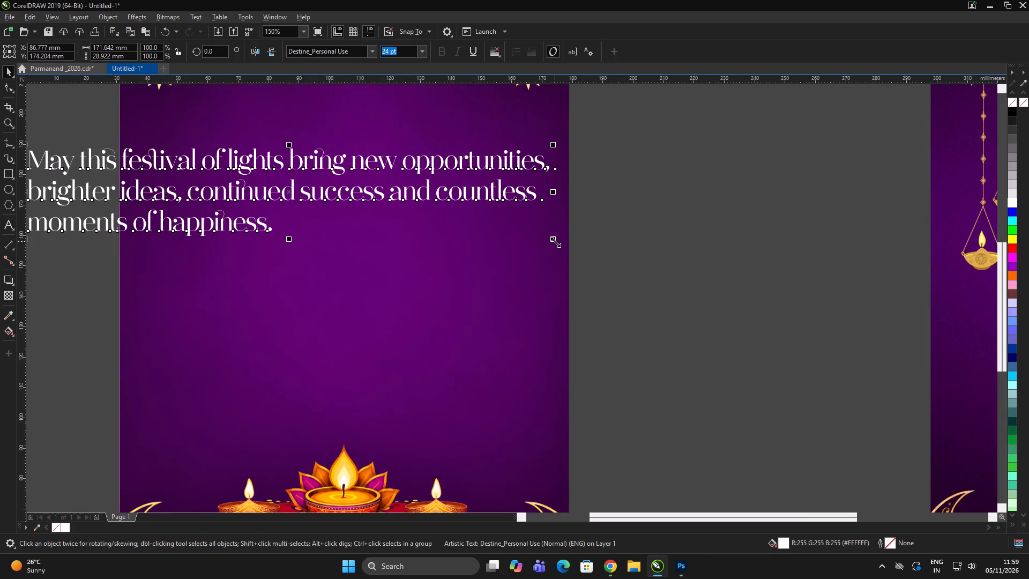
pyautogui.moveTo(555, 242); pyautogui.dragTo(453, 262)
# Centre the greeting text horizontally on the purple background.
pyautogui.keyDown('shift'); pyautogui.click(461, 265); pyautogui.keyUp('shift')
pyautogui.press('c')
pyautogui.moveTo(650, 196); pyautogui.dragTo(639, 194)
# Set the greeting's paragraph alignment to Center.
pyautogui.moveTo(674, 133); pyautogui.dragTo(0, 322)
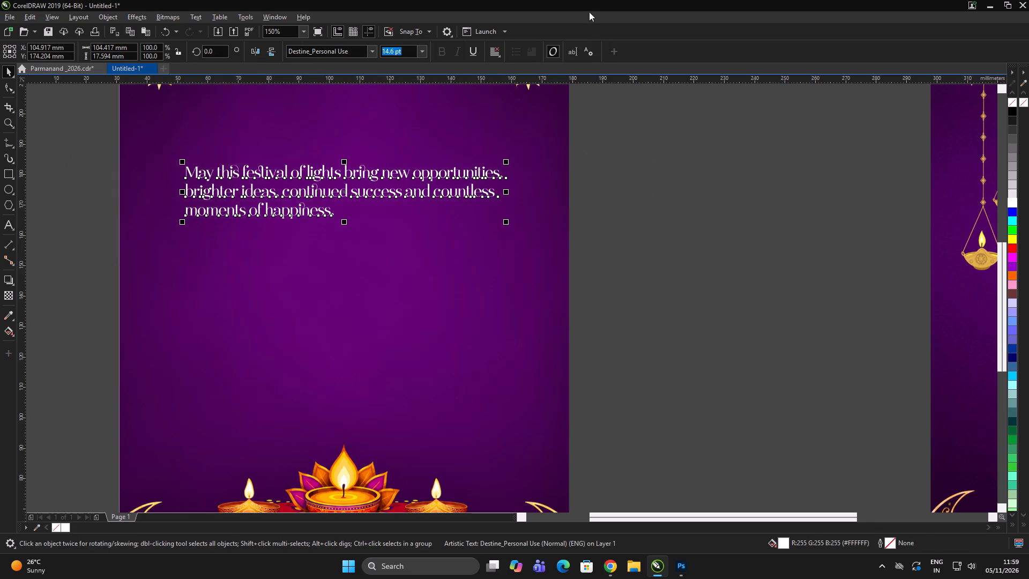
pyautogui.click(494, 54)
pyautogui.click(512, 79)
pyautogui.click(496, 49)
pyautogui.click(515, 86)
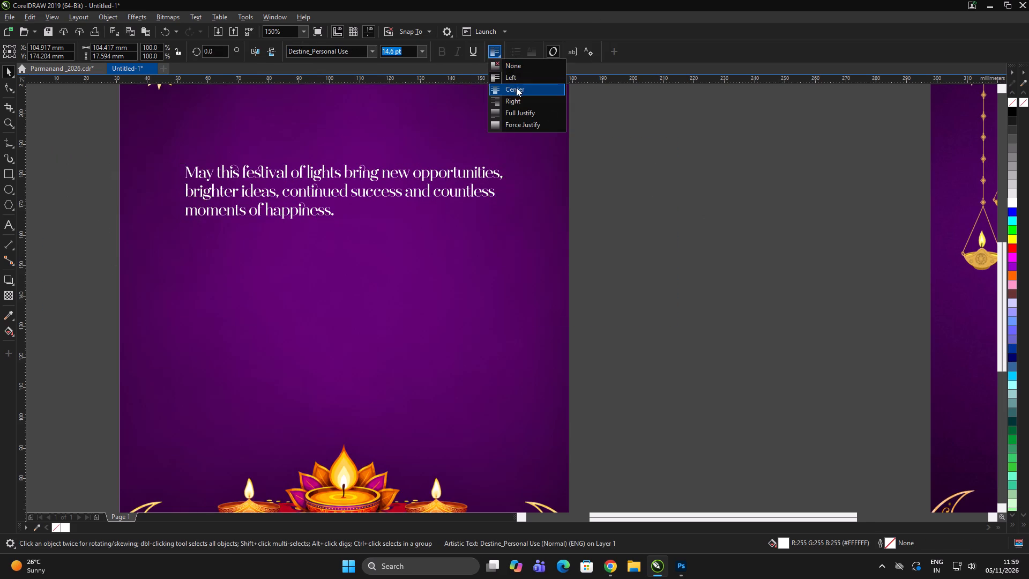
pyautogui.click(708, 194)
pyautogui.click(712, 192)
# Slightly tighten the greeting's line spacing with the Shape tool, making the block about 17 mm tall.
pyautogui.scroll(2, 312, 187)
pyautogui.scroll(-1, 271, 156)
pyautogui.click(271, 154)
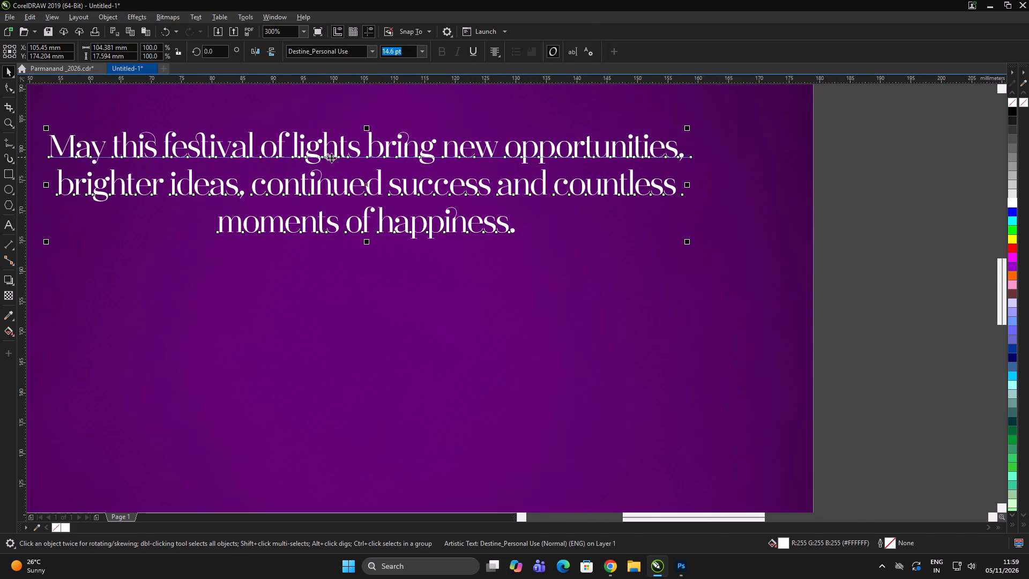
pyautogui.click(6, 82)
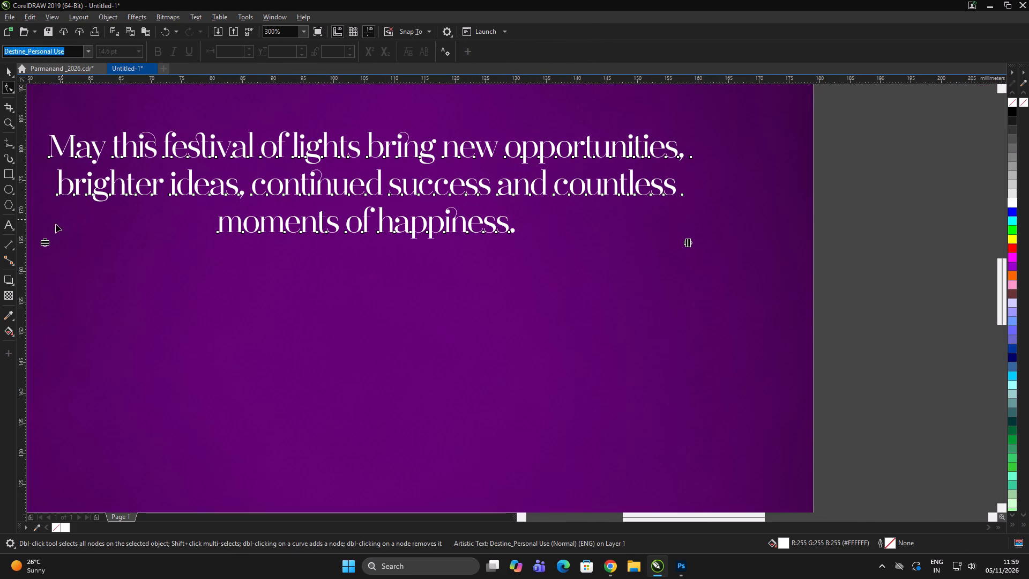
pyautogui.moveTo(47, 242); pyautogui.dragTo(59, 233)
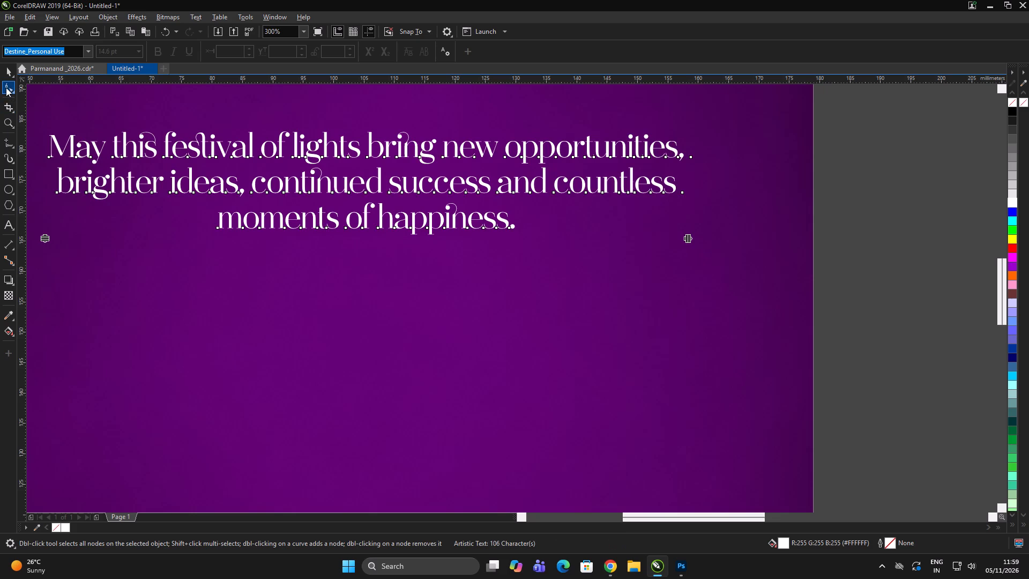
# Widen the greeting's letter spacing with the Shape tool until the block is about 113 mm wide.
pyautogui.click(6, 87)
pyautogui.moveTo(688, 237); pyautogui.dragTo(751, 239)
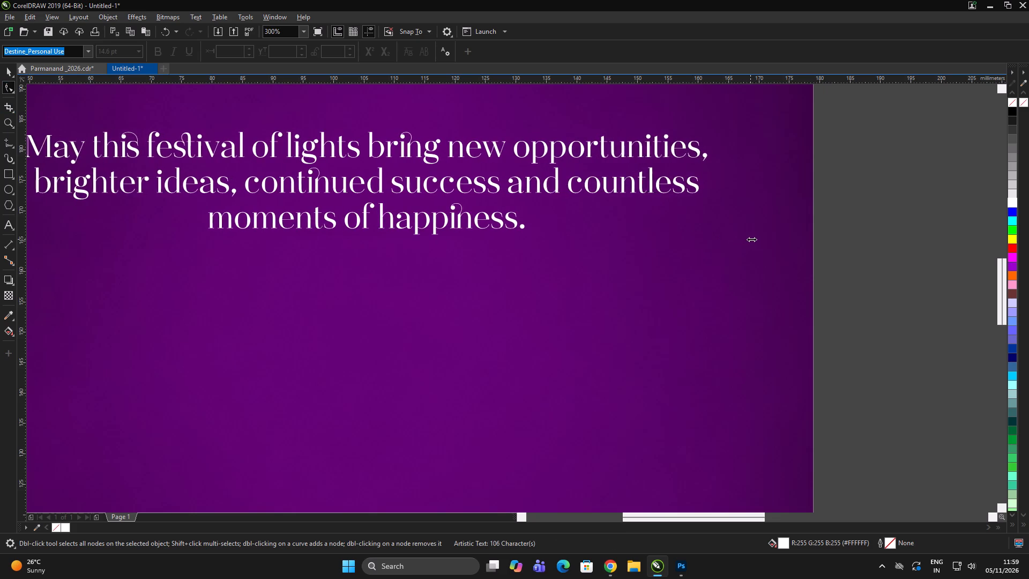
pyautogui.moveTo(751, 239); pyautogui.dragTo(758, 240)
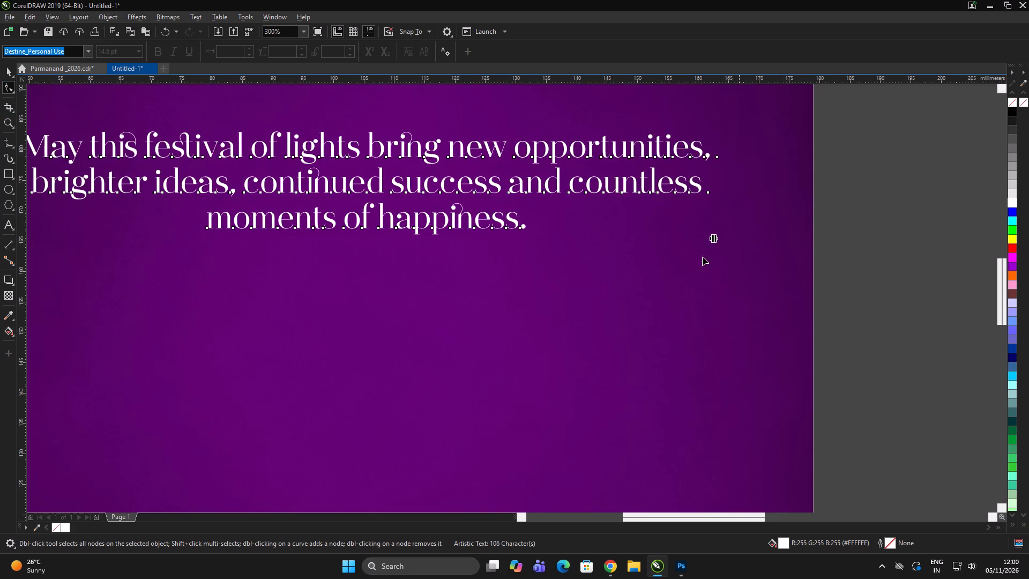
pyautogui.press('space')
pyautogui.scroll(-3, 583, 253)
pyautogui.doubleClick(742, 242)
# Give the greeting text a white outline.
pyautogui.scroll(1, 565, 222)
pyautogui.click(549, 230)
pyautogui.click(600, 237)
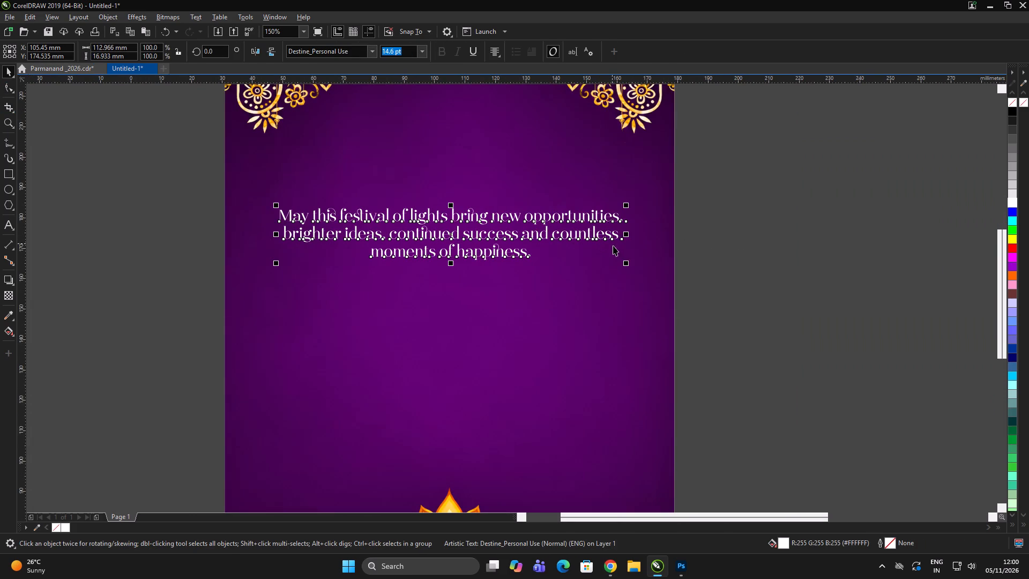
pyautogui.rightClick(1015, 203)
# Scale the greeting text about its centre to 95%, about 107 mm wide.
pyautogui.scroll(1, 505, 251)
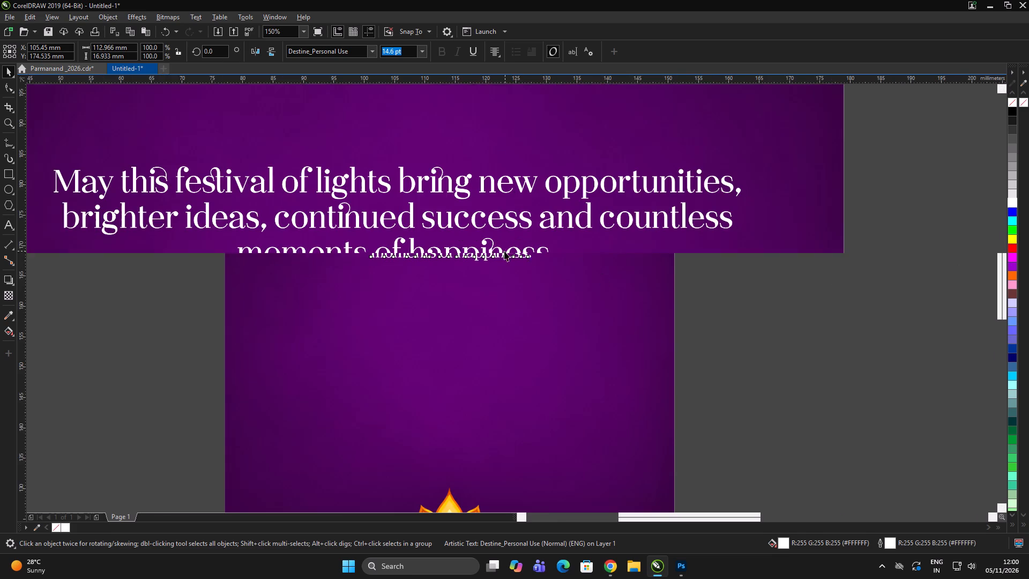
pyautogui.moveTo(745, 273); pyautogui.dragTo(728, 277)
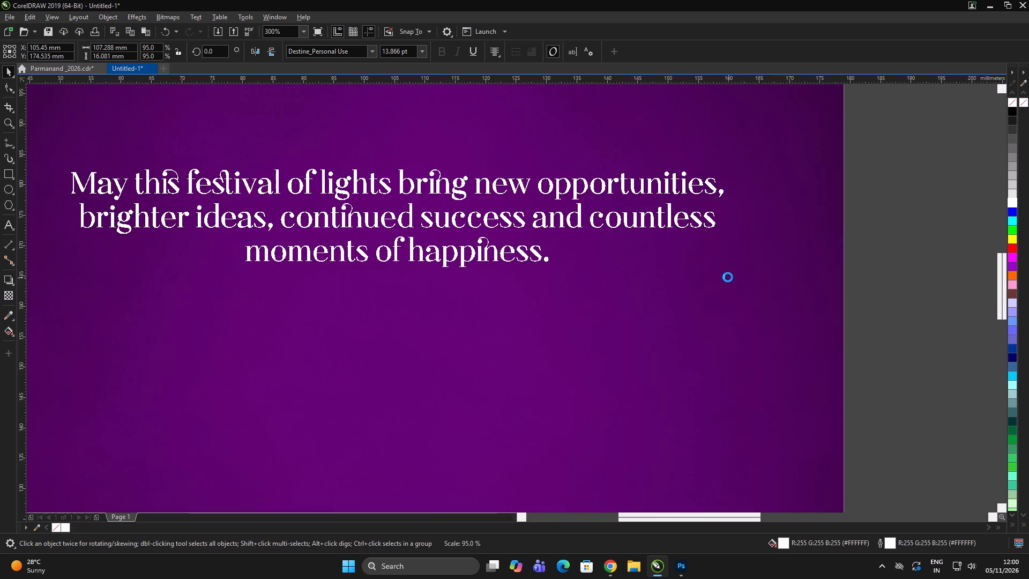
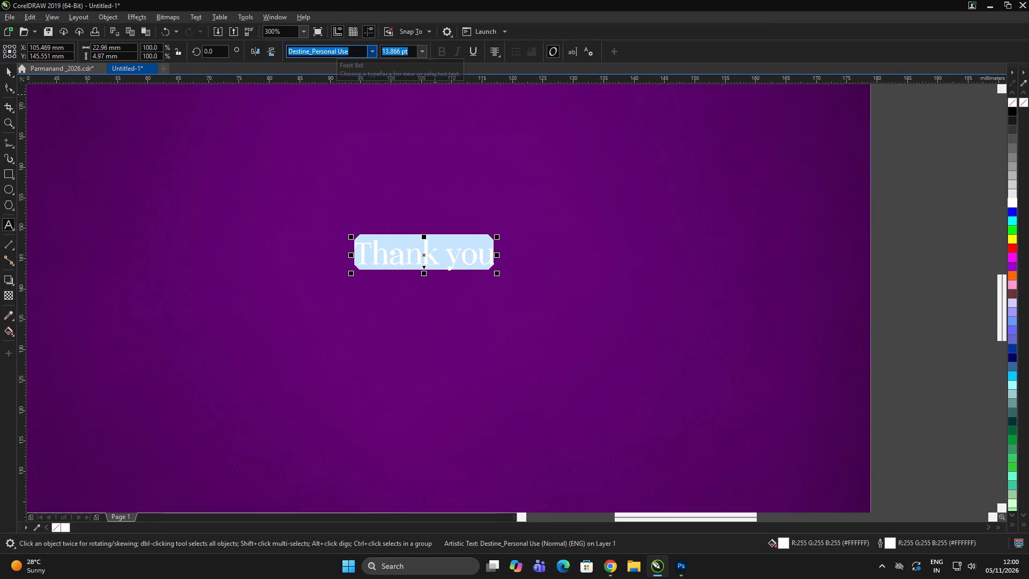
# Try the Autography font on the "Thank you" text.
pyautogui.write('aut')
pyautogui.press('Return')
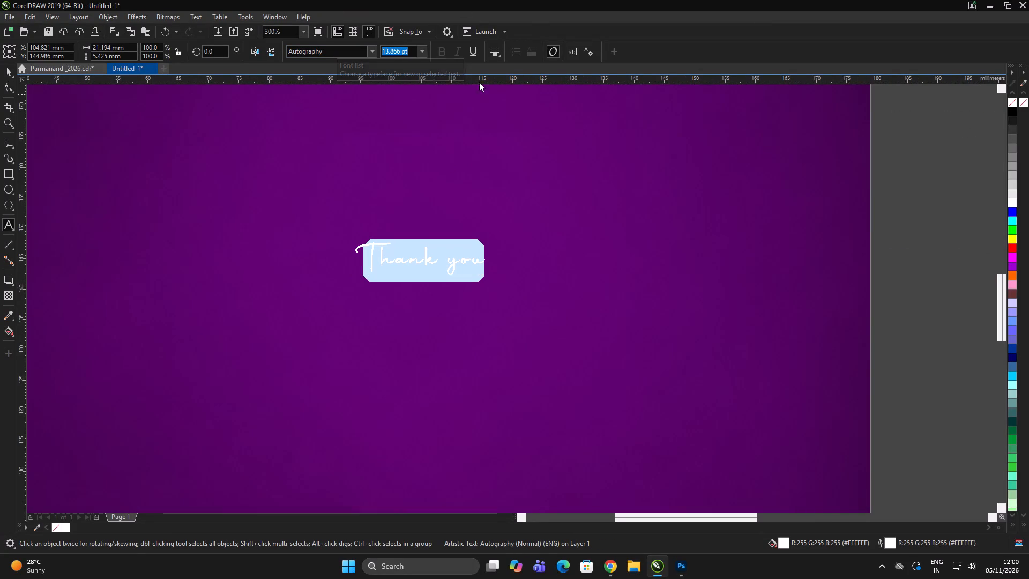
# Set the "Thank you" text in the Calligraphy Brillian font.
pyautogui.click(4, 72)
pyautogui.click(351, 53)
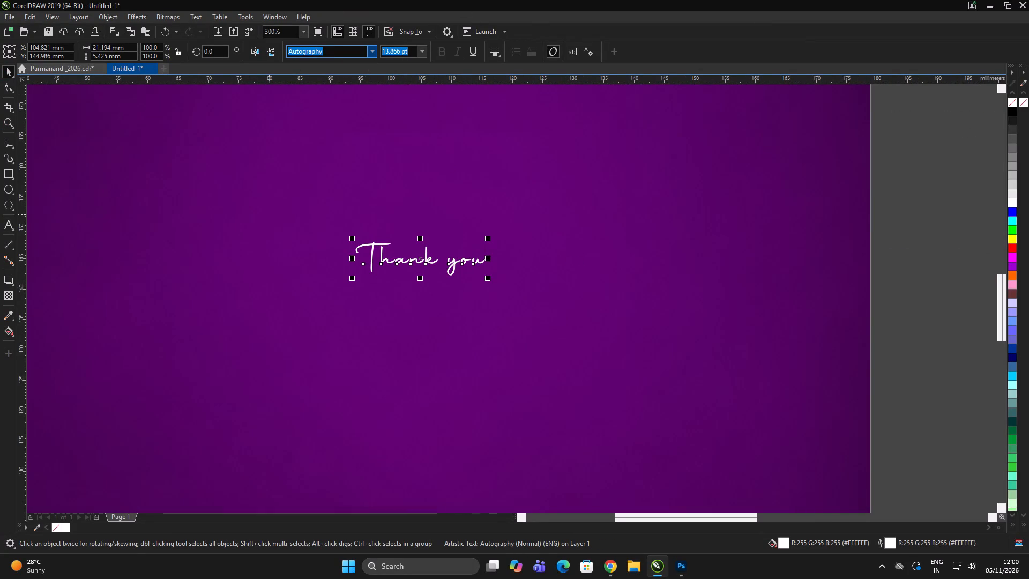
pyautogui.press('c')
pyautogui.press('Return')
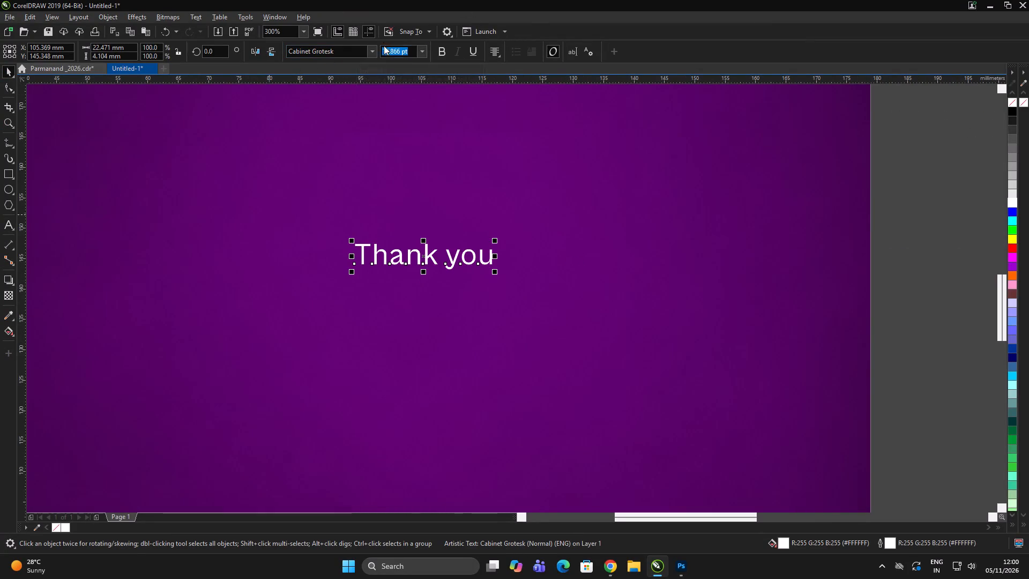
pyautogui.click(372, 54)
pyautogui.scroll(-1, 367, 229)
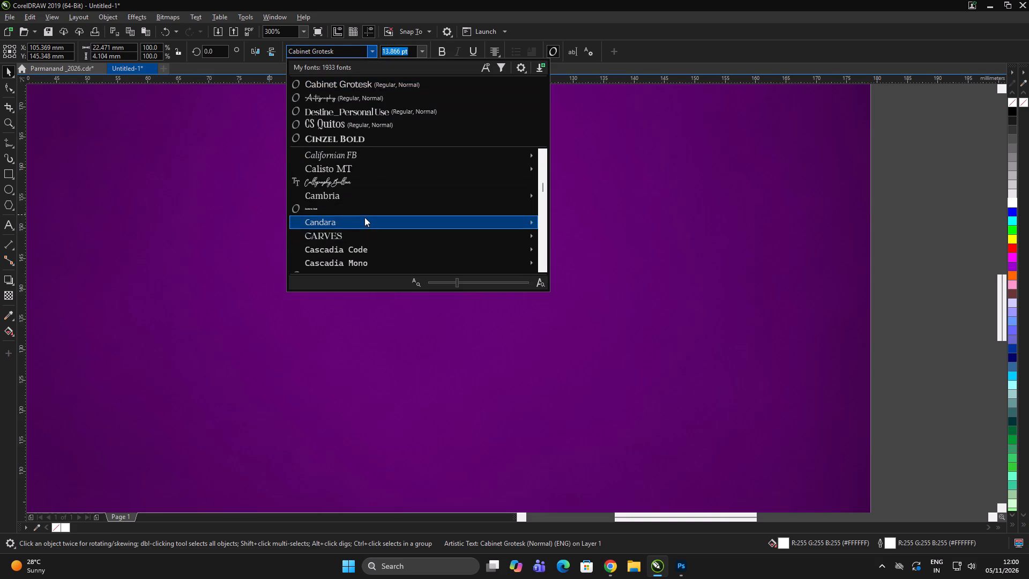
pyautogui.click(361, 181)
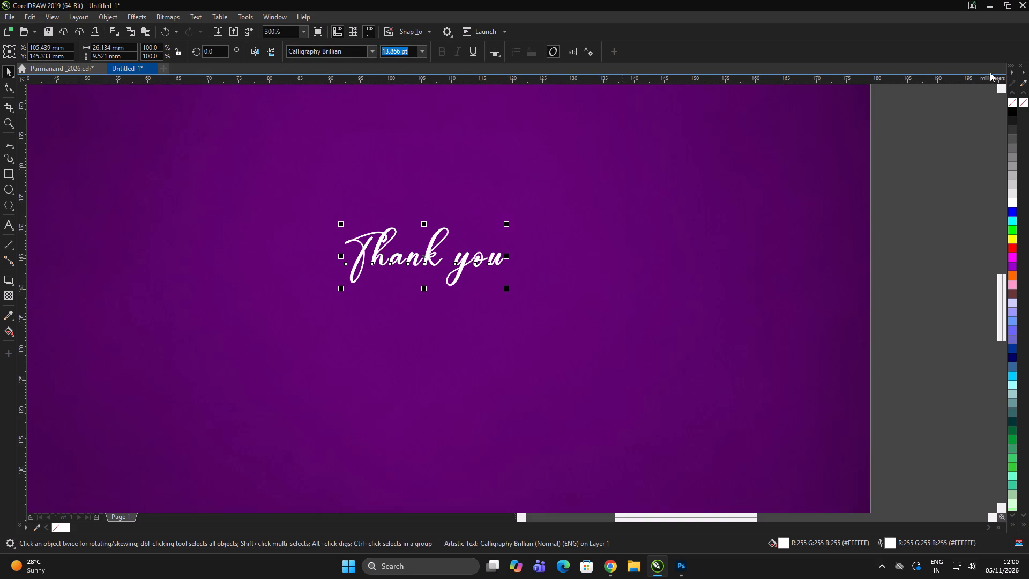
# Remove the outline from the "Thank you" text.
pyautogui.rightClick(1011, 98)
# Enlarge the "Thank you" text proportionally about its centre to about 73 mm wide.
pyautogui.scroll(-2, 351, 267)
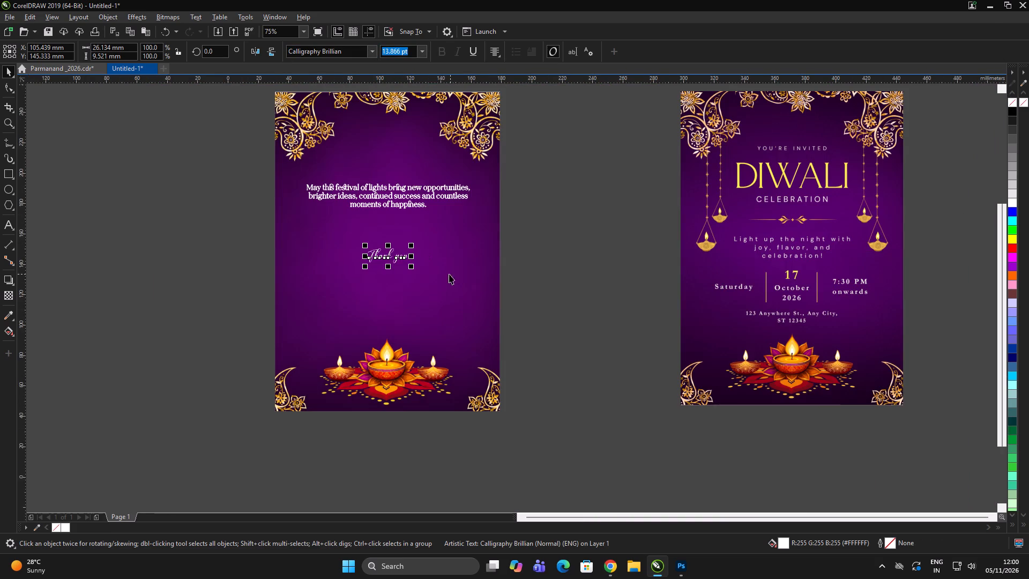
pyautogui.moveTo(412, 270); pyautogui.dragTo(447, 310)
# Move the "Thank you" text straight up about 7 mm, closer to the greeting, and deselect it.
pyautogui.scroll(1, 421, 266)
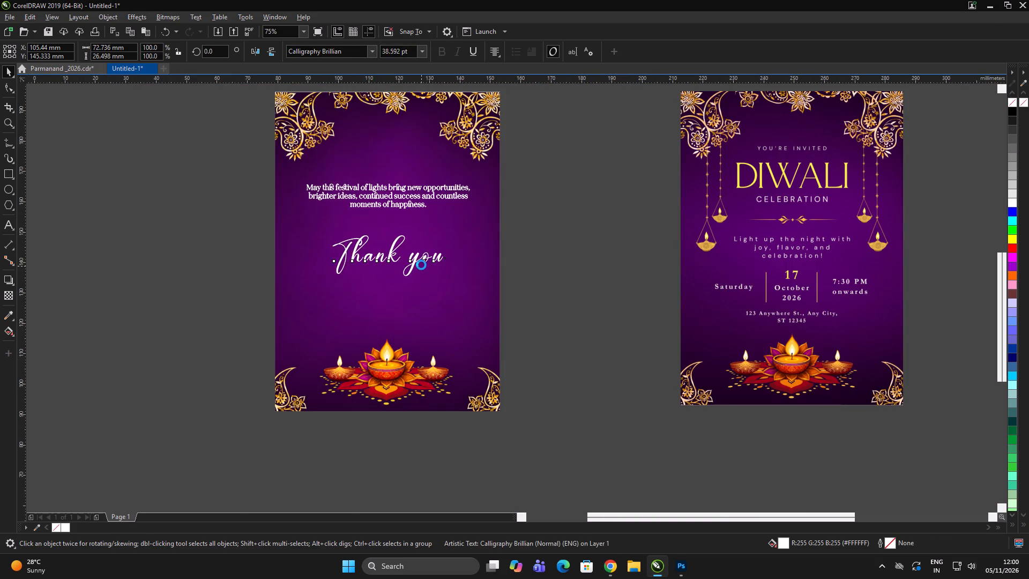
pyautogui.moveTo(428, 254); pyautogui.dragTo(435, 233)
pyautogui.doubleClick(699, 195)
pyautogui.moveTo(695, 195); pyautogui.dragTo(690, 194)
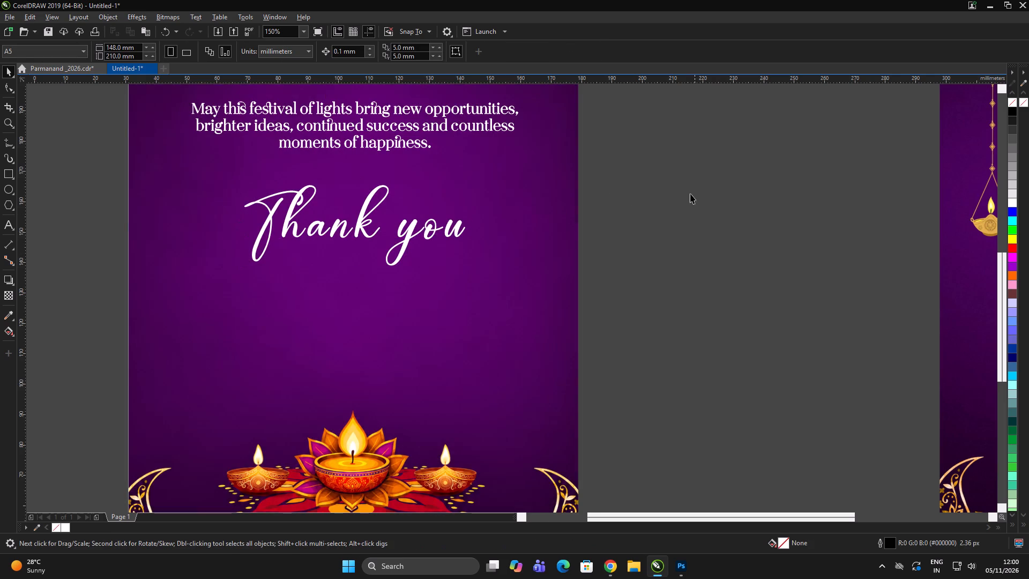
pyautogui.moveTo(690, 194); pyautogui.dragTo(686, 193)
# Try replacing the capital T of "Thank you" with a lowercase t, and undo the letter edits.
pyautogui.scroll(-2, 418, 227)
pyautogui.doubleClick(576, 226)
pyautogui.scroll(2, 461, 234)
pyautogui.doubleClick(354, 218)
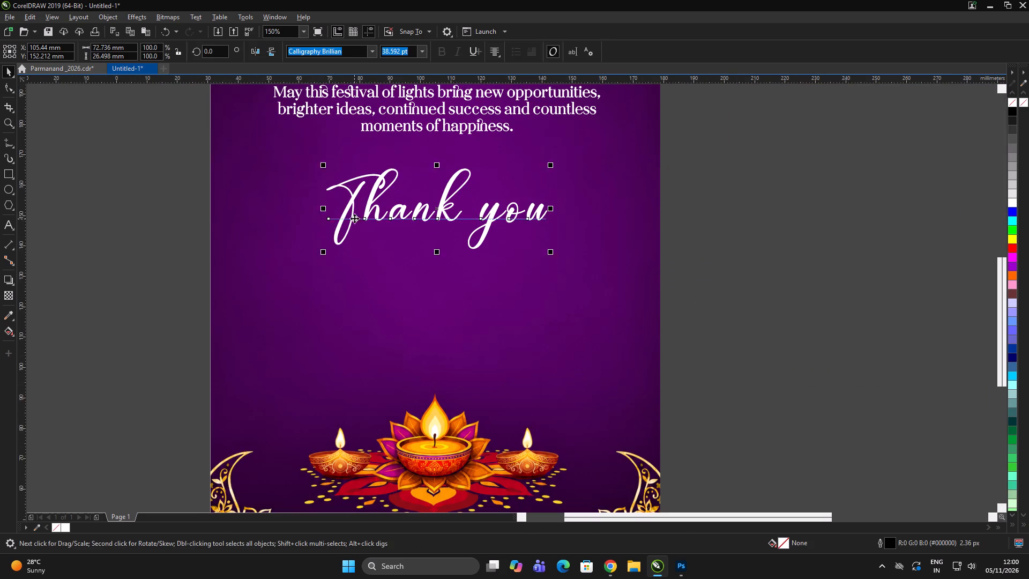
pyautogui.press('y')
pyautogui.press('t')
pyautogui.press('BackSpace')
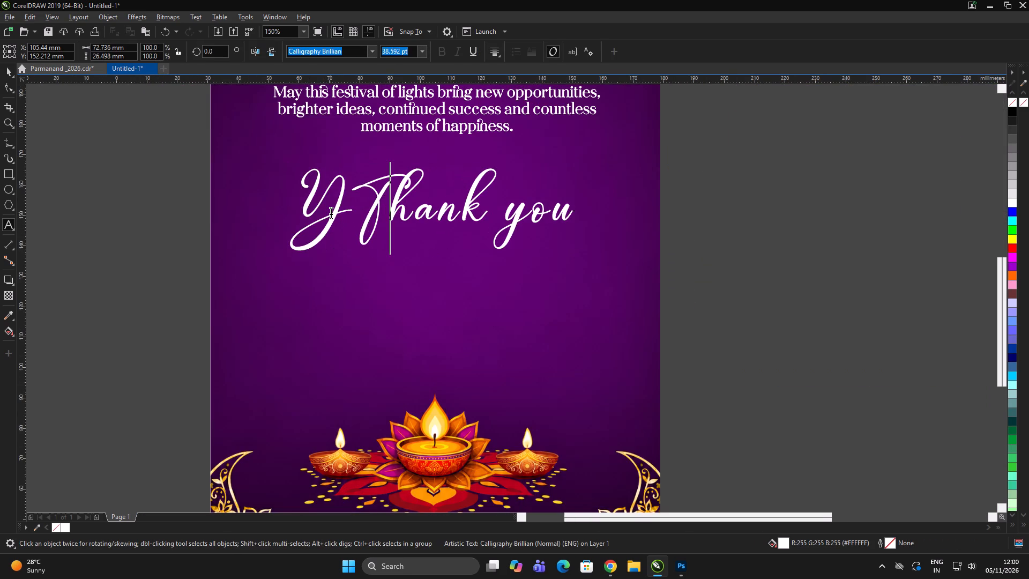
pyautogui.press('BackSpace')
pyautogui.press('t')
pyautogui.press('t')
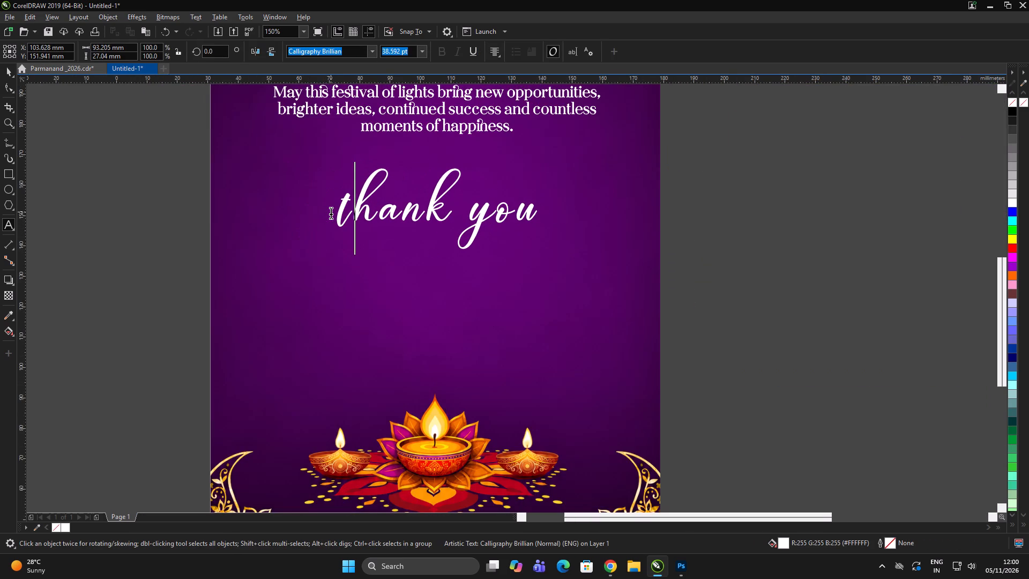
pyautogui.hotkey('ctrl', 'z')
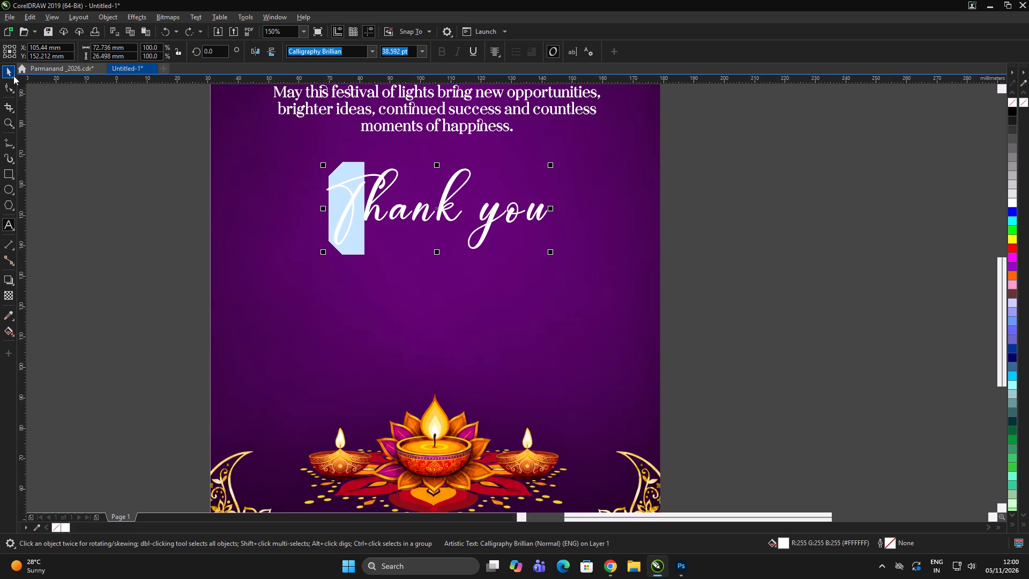
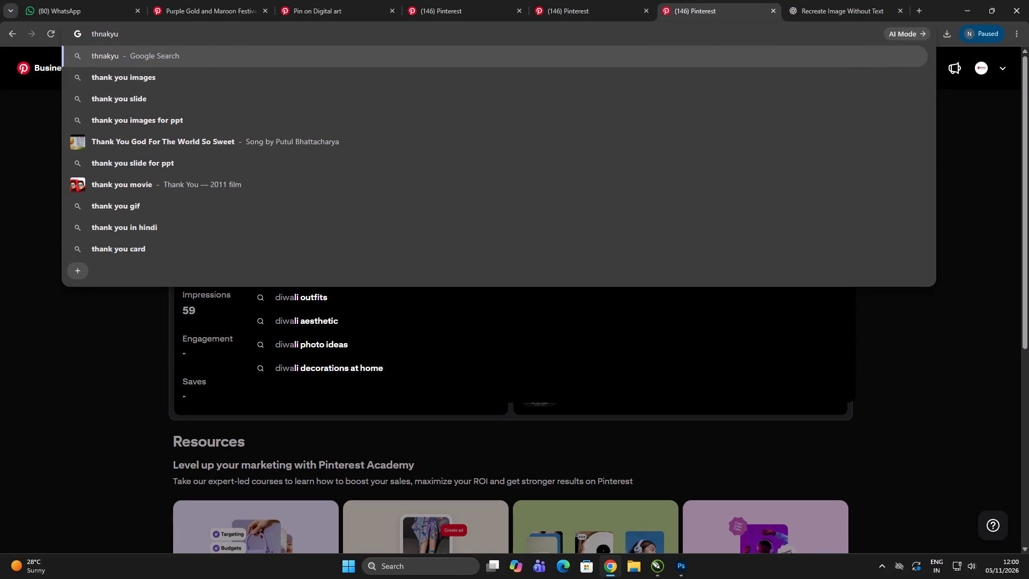
# Search Google for "thnakyu vector" and show the image results.
pyautogui.write('et')
pyautogui.press('BackSpace')
pyautogui.press('BackSpace')
pyautogui.write('ector')
pyautogui.press('Return')
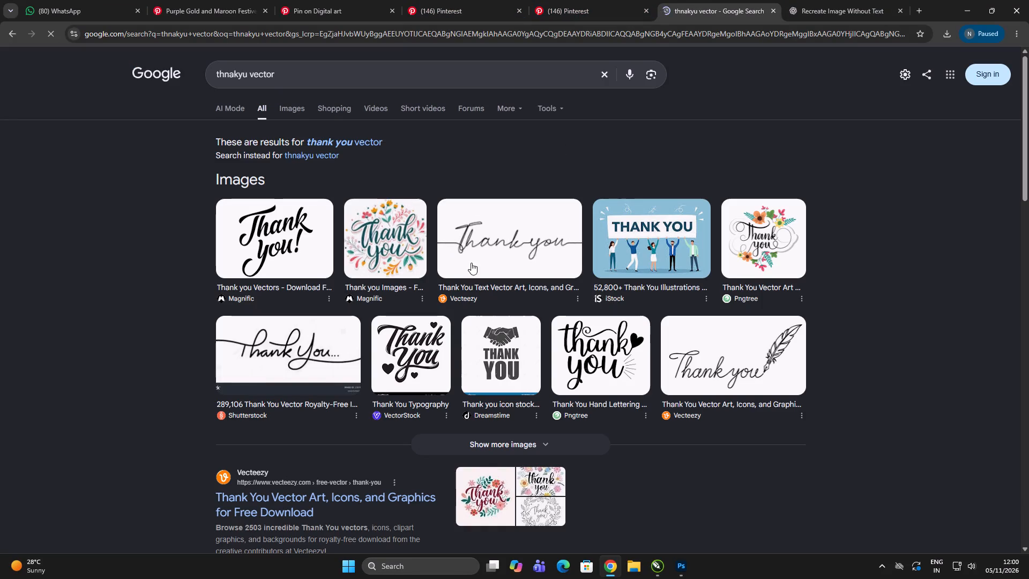
pyautogui.scroll(-2, 407, 273)
pyautogui.click(329, 248)
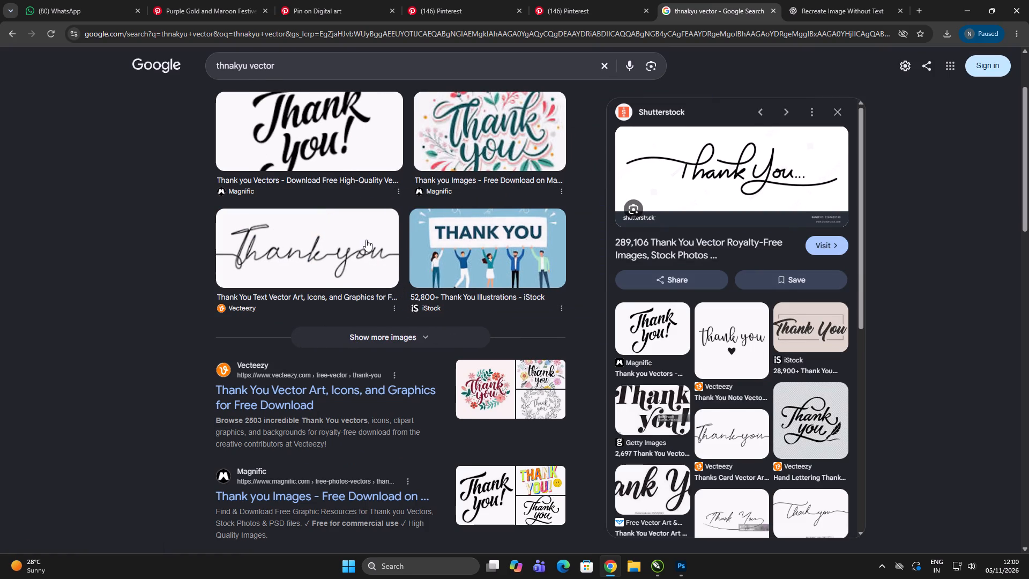
pyautogui.scroll(9, 152, 266)
pyautogui.click(296, 111)
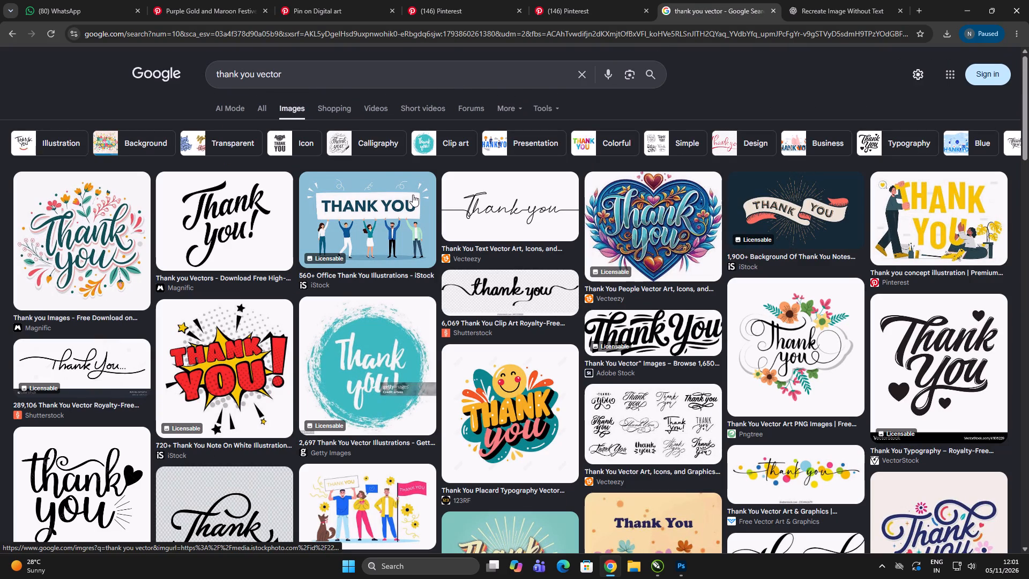
# Browse the thank-you vector image results for a lettering style that suits the Diwali greeting.
pyautogui.scroll(-1, 413, 195)
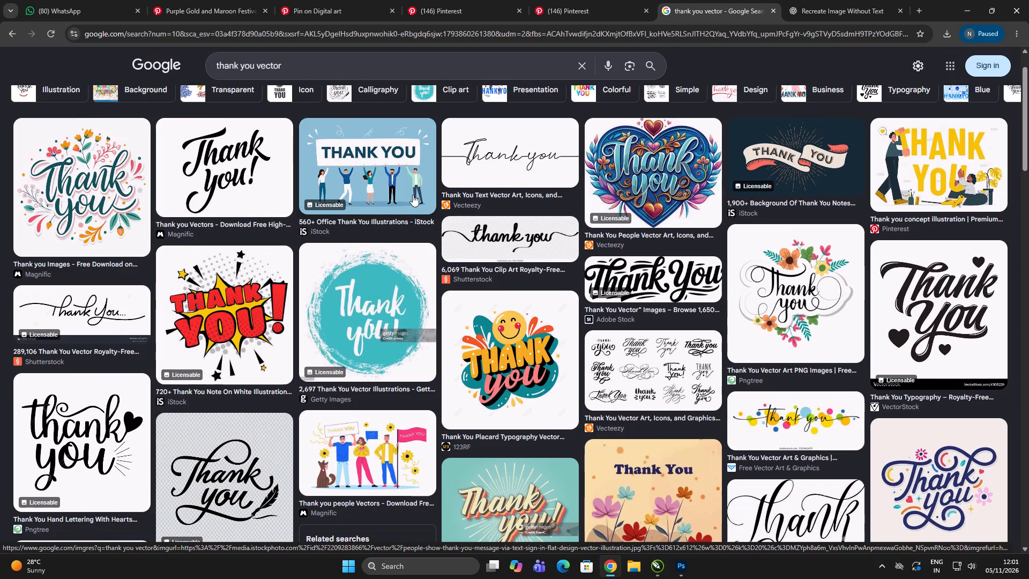
pyautogui.scroll(-6, 413, 195)
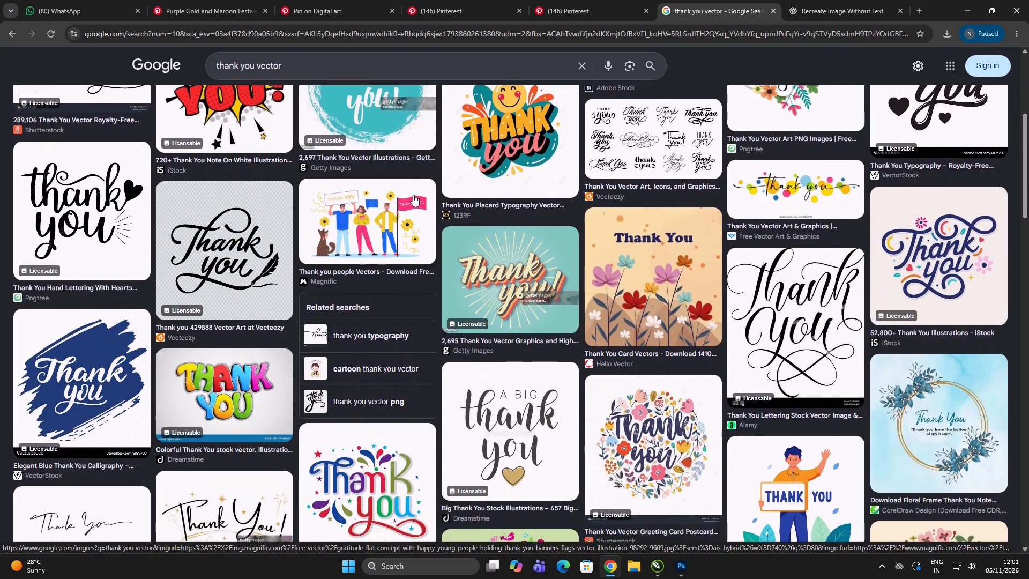
pyautogui.scroll(-8, 413, 195)
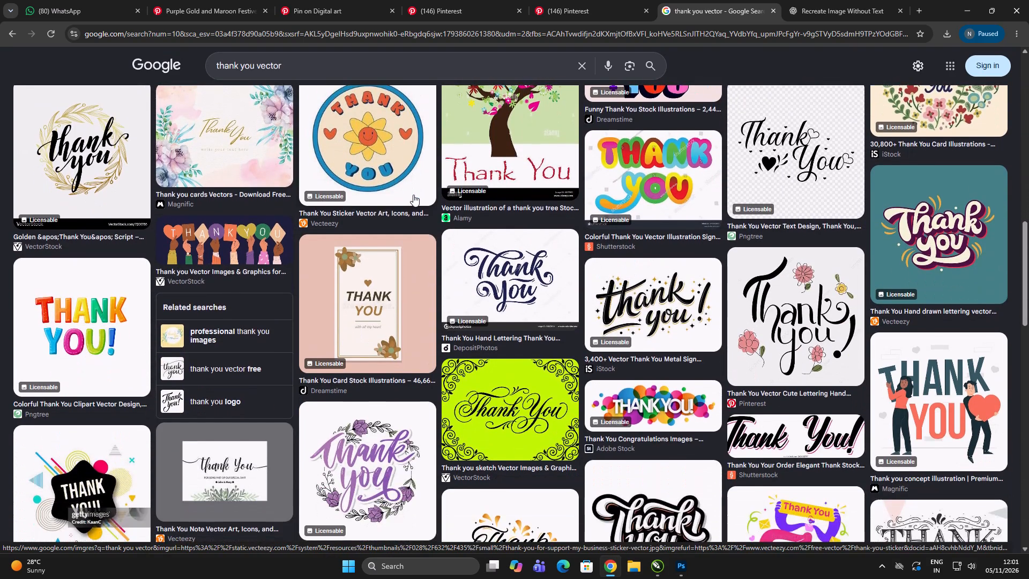
pyautogui.scroll(-11, 413, 195)
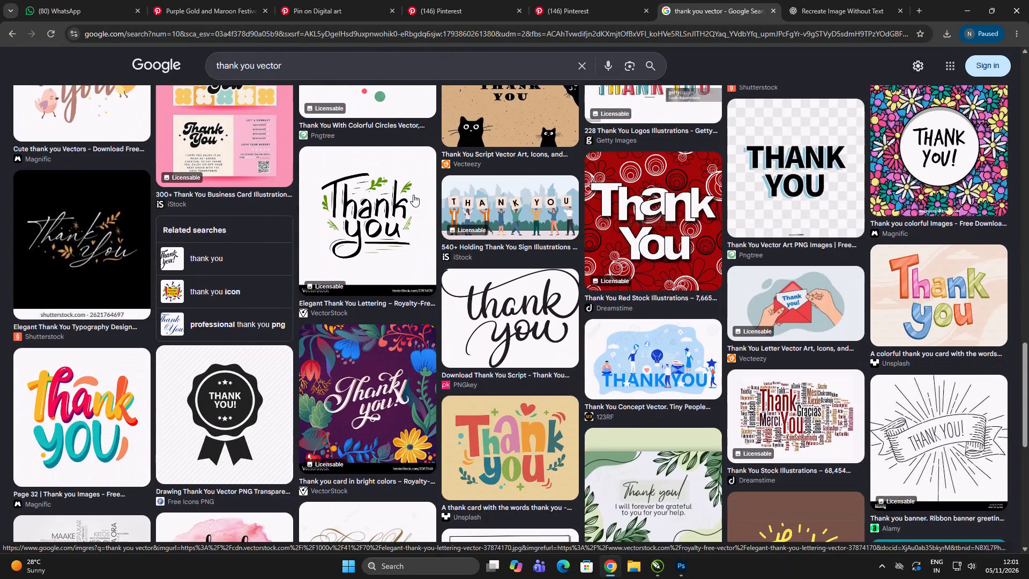
pyautogui.scroll(-3, 413, 195)
pyautogui.scroll(1, 413, 195)
pyautogui.scroll(-5, 483, 194)
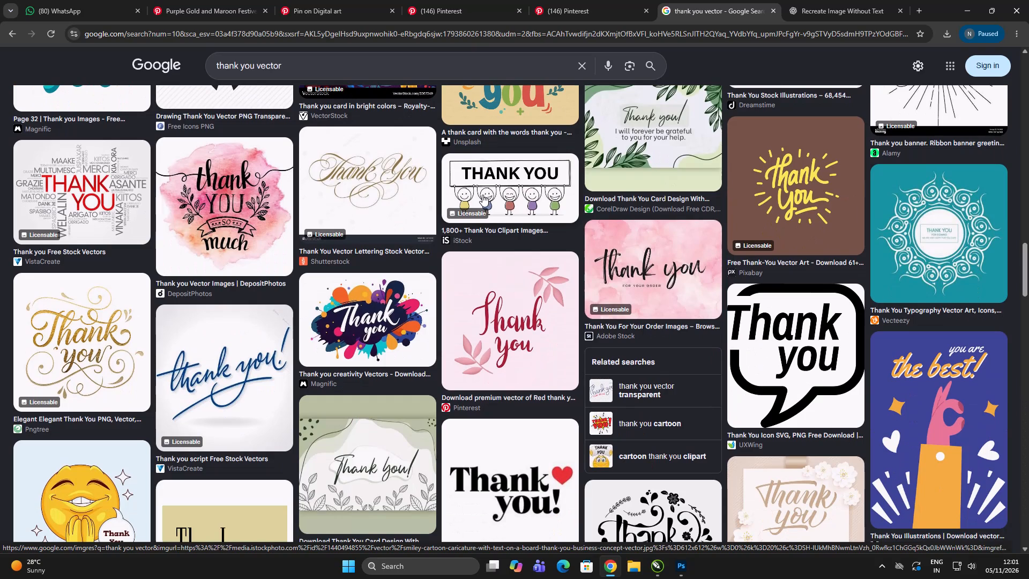
# Preview the gold "Elegant Thank You" image and examine its related images, comparing them with the greeting design in CorelDRAW.
pyautogui.click(128, 327)
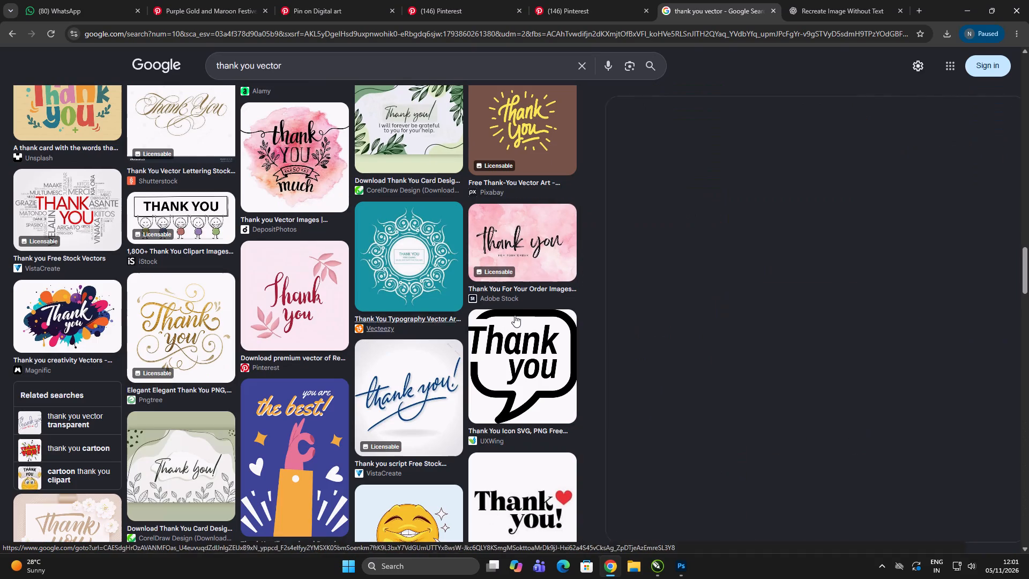
pyautogui.hotkey('alt', 'Tab')
pyautogui.scroll(-4, 521, 320)
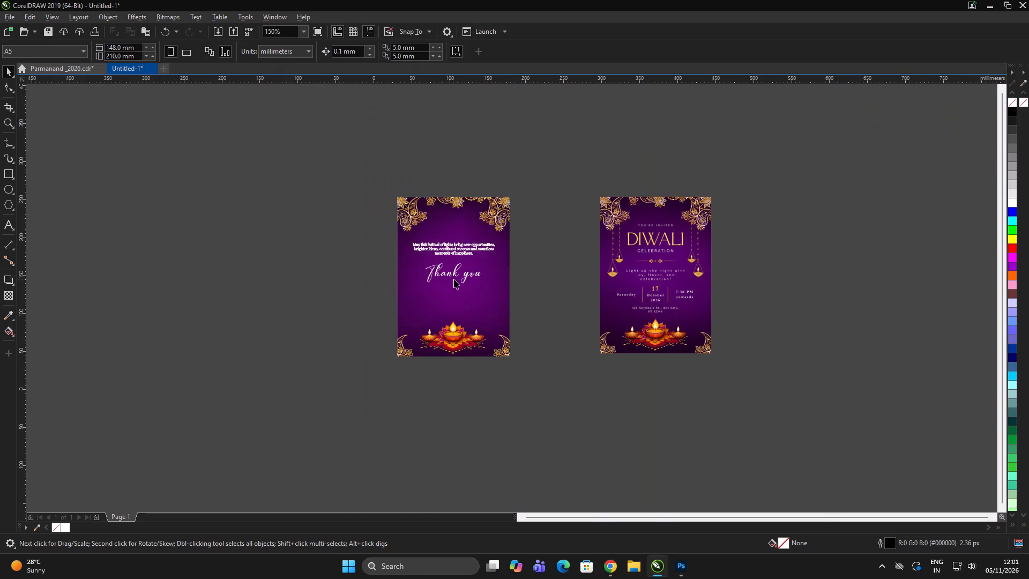
pyautogui.hotkey('alt', 'Tab')
pyautogui.scroll(1, 889, 352)
pyautogui.scroll(-7, 888, 357)
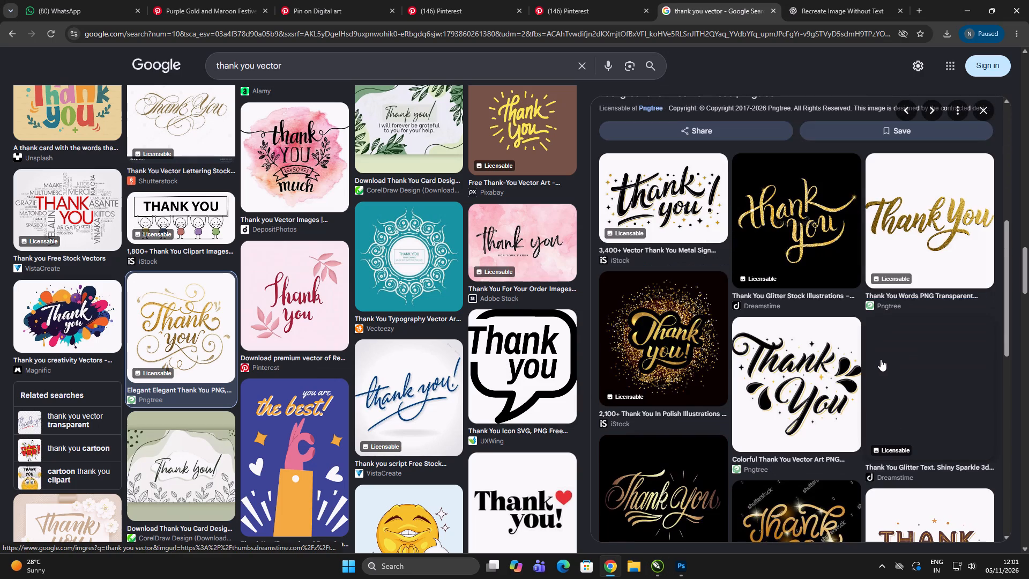
pyautogui.scroll(-9, 881, 358)
pyautogui.hotkey('alt', 'Tab')
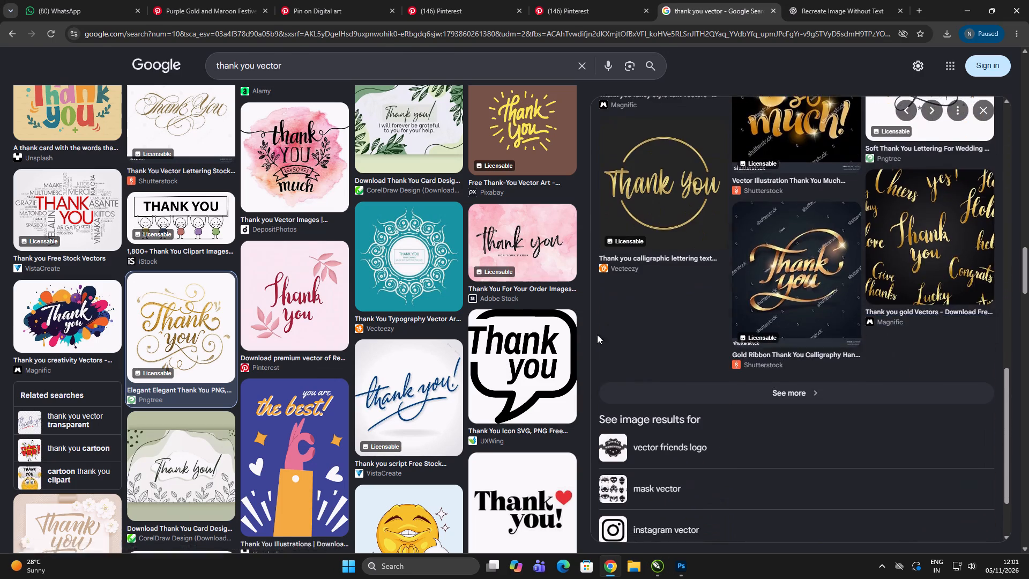
pyautogui.scroll(1, 490, 289)
pyautogui.hotkey('alt', 'Tab')
pyautogui.scroll(10, 739, 321)
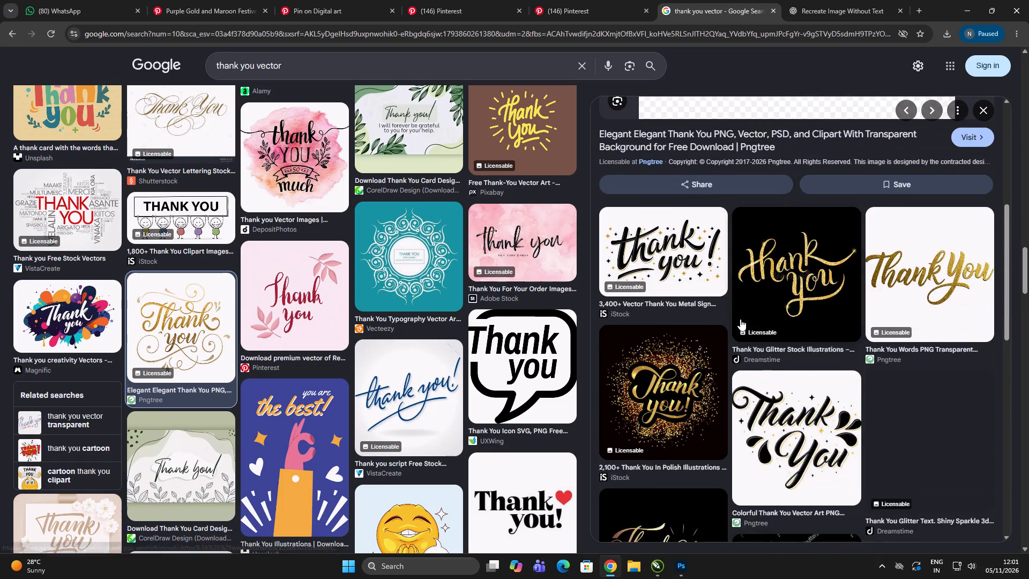
pyautogui.scroll(4, 740, 319)
# Preview the pink "Thank You For Your Order" image, examine its related lettering, and return to the full image results.
pyautogui.click(550, 247)
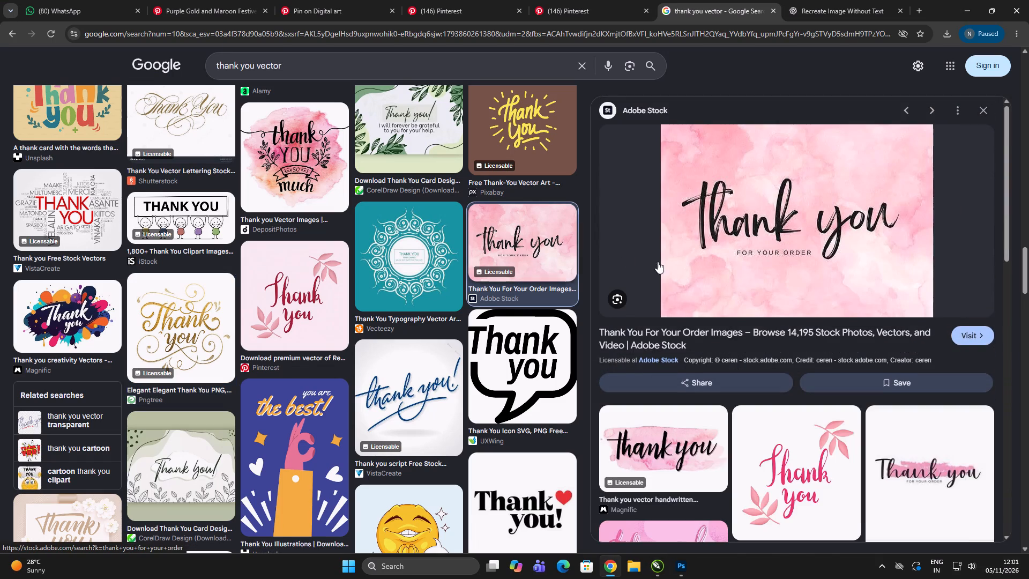
pyautogui.scroll(-7, 801, 274)
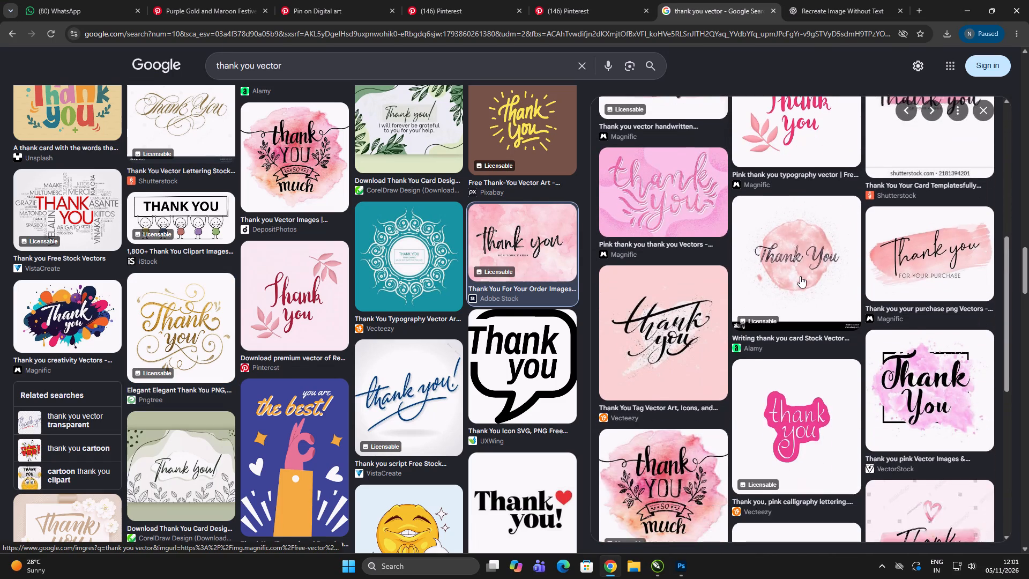
pyautogui.scroll(2, 800, 276)
pyautogui.scroll(-8, 800, 276)
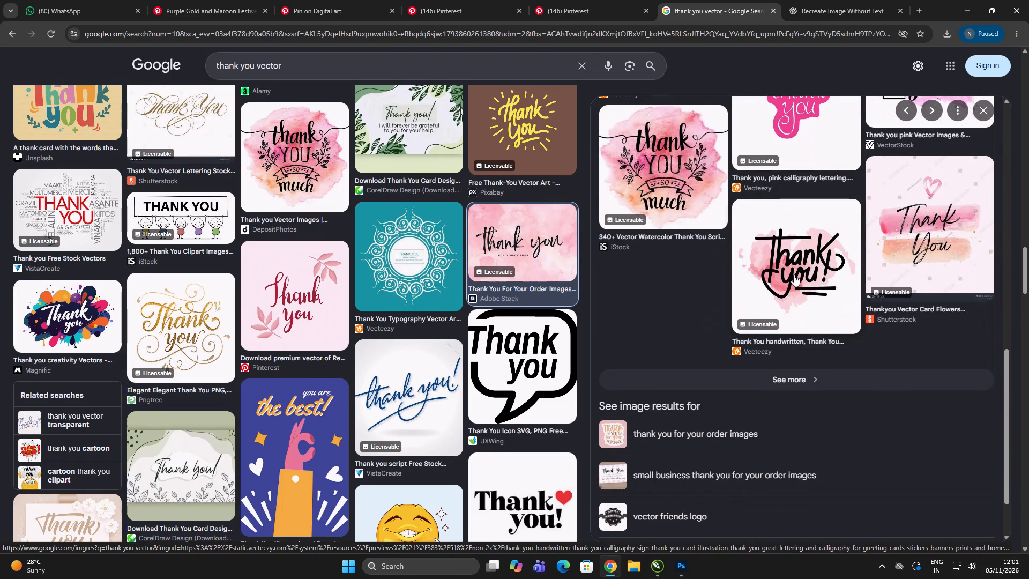
pyautogui.click(983, 112)
pyautogui.scroll(7, 577, 193)
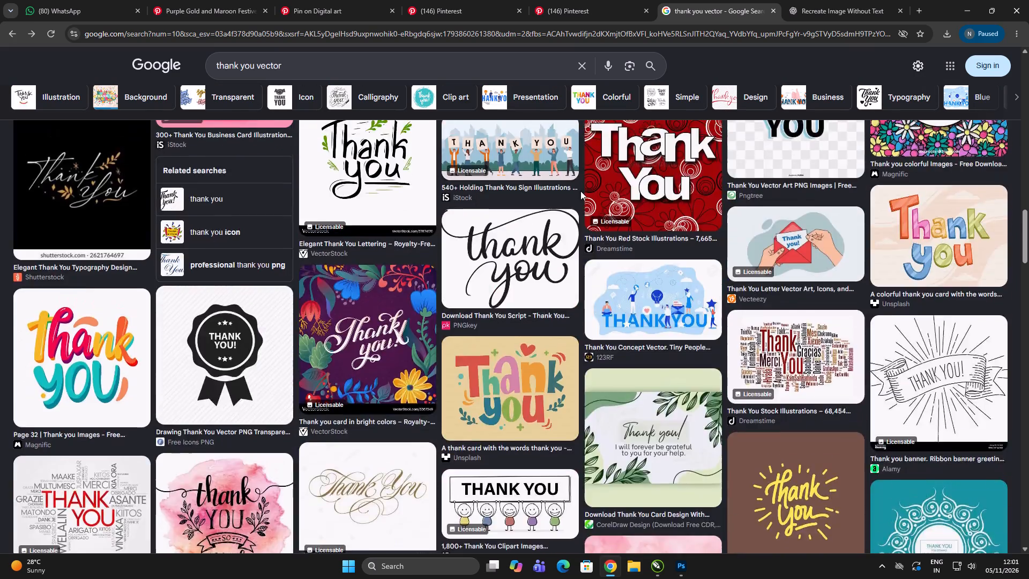
pyautogui.scroll(20, 580, 191)
pyautogui.scroll(6, 580, 191)
pyautogui.scroll(-11, 587, 178)
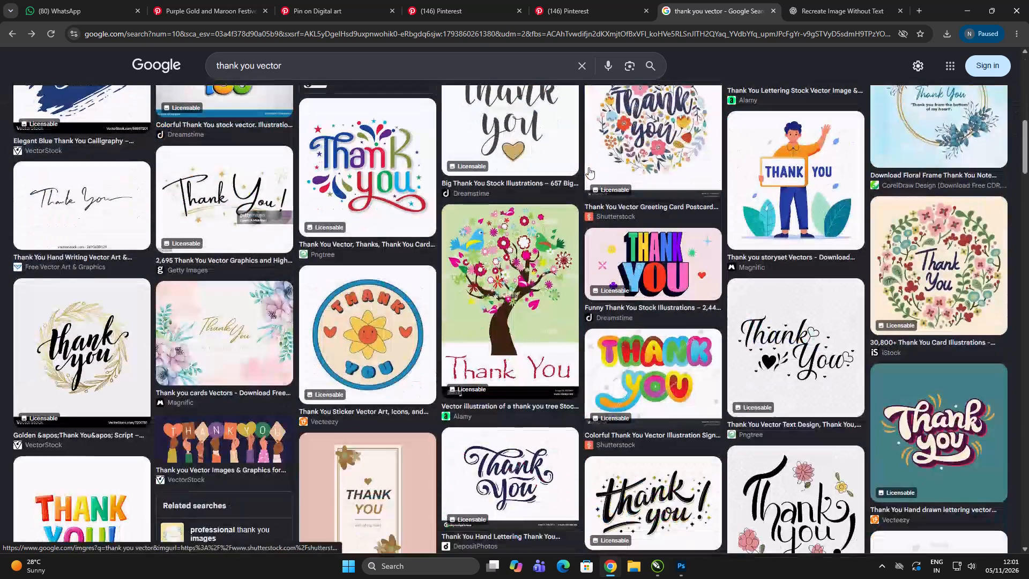
pyautogui.scroll(5, 26, 155)
pyautogui.scroll(4, 220, 217)
pyautogui.scroll(2, 277, 217)
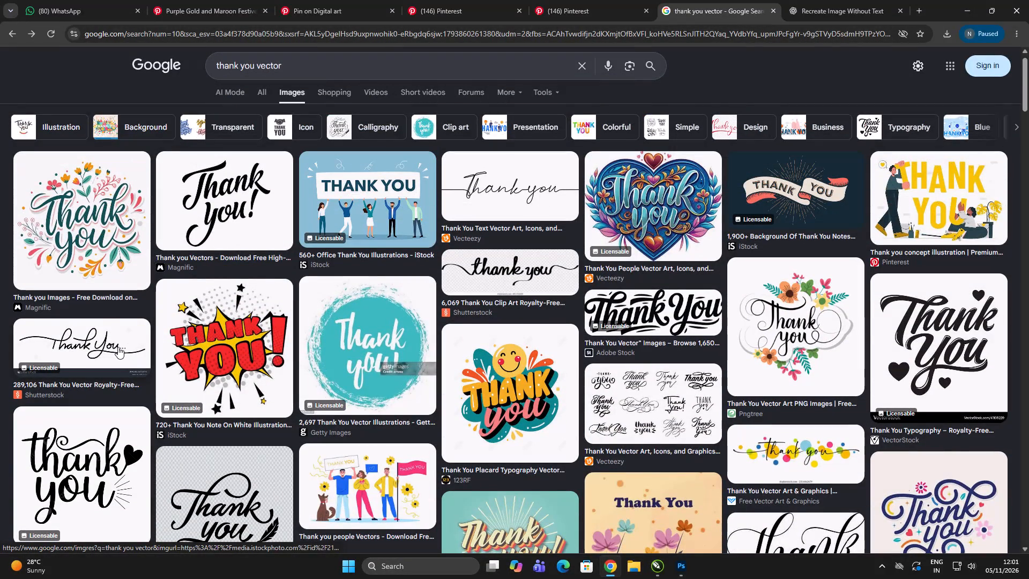
# Preview the black script "Thank You..." image from Shutterstock and look through the full set of its related images.
pyautogui.click(86, 337)
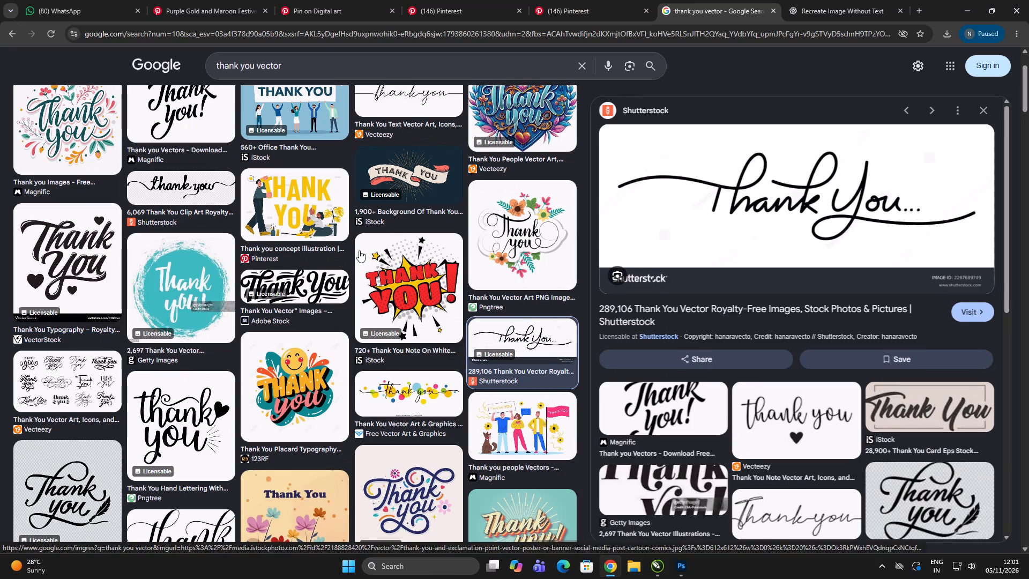
pyautogui.scroll(-4, 657, 257)
pyautogui.scroll(-3, 979, 288)
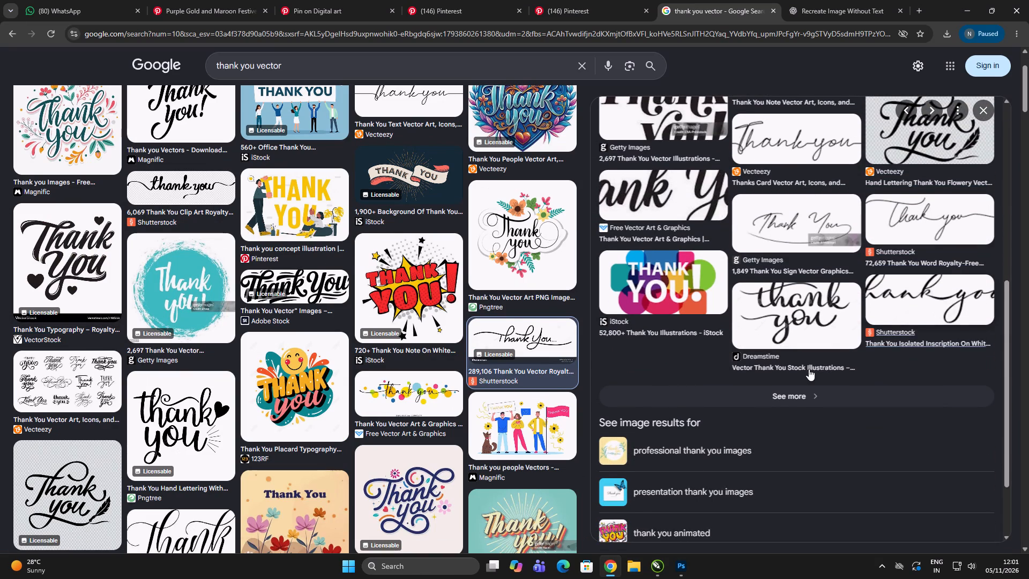
pyautogui.click(787, 396)
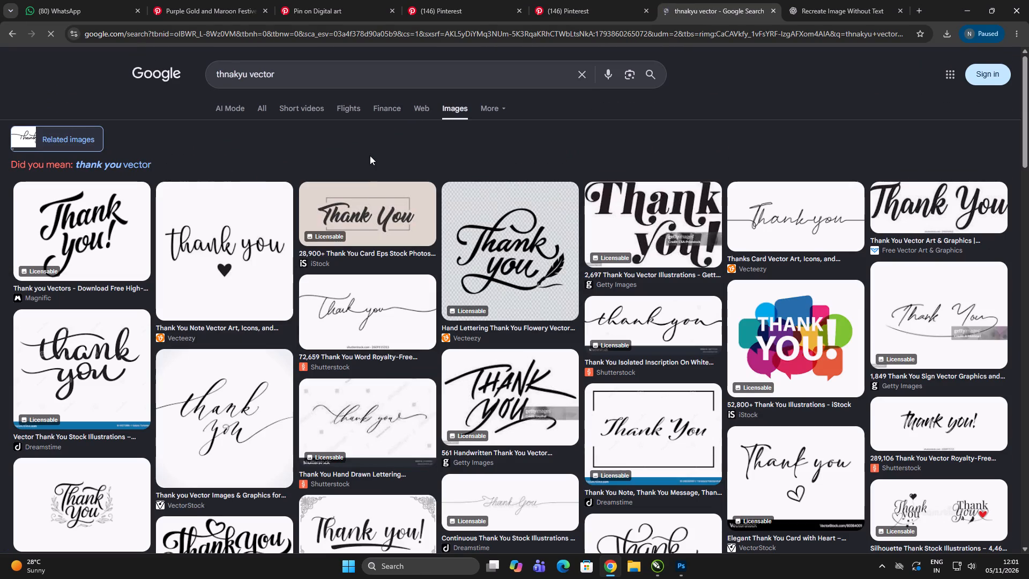
pyautogui.scroll(-3, 484, 259)
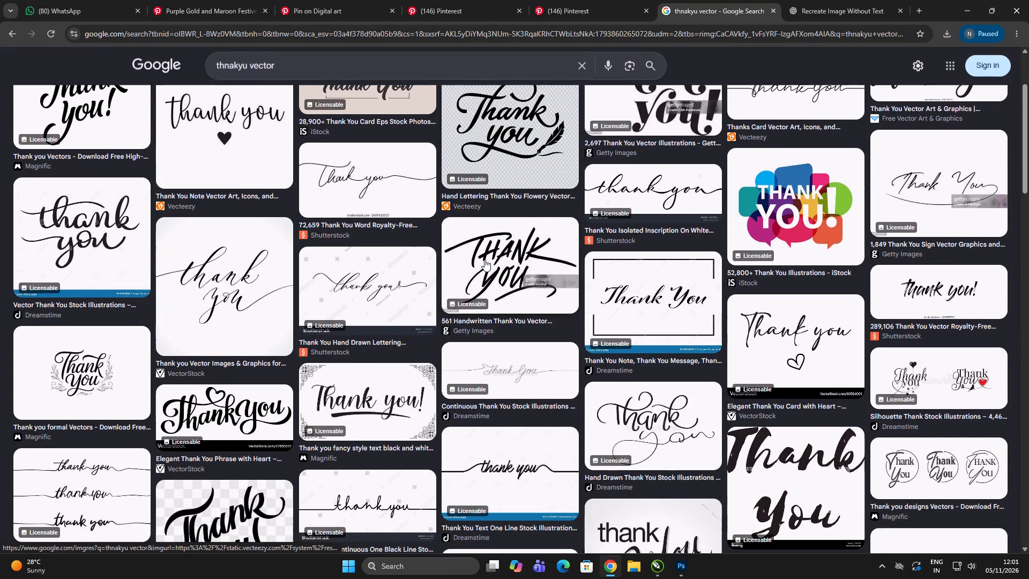
pyautogui.scroll(-5, 487, 258)
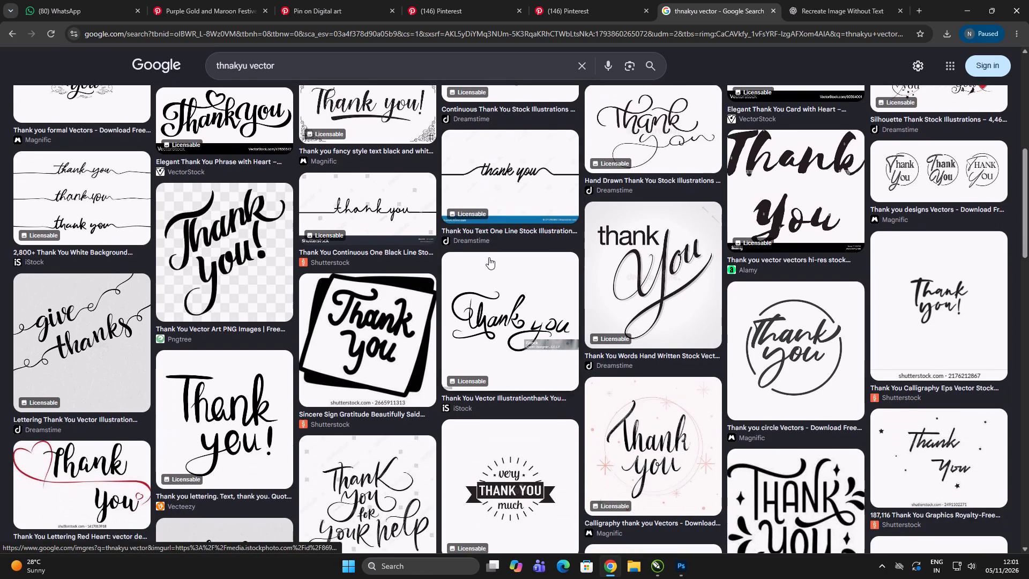
pyautogui.scroll(-6, 489, 257)
# Search Pinterest for "thank you".
pyautogui.click(462, 2)
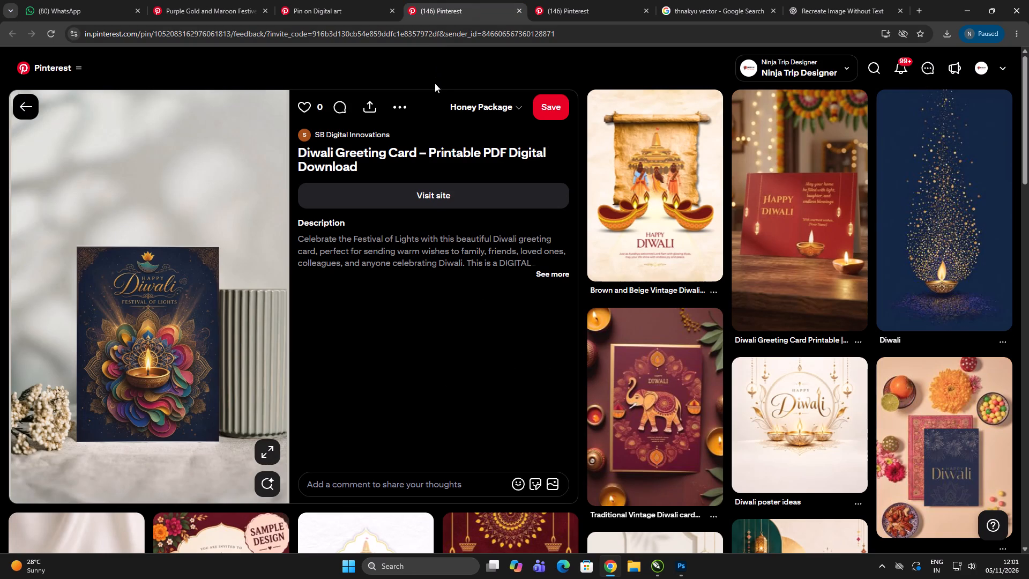
pyautogui.click(884, 70)
pyautogui.write('thanko')
pyautogui.press('BackSpace')
pyautogui.press('space')
pyautogui.write('you')
pyautogui.press('Return')
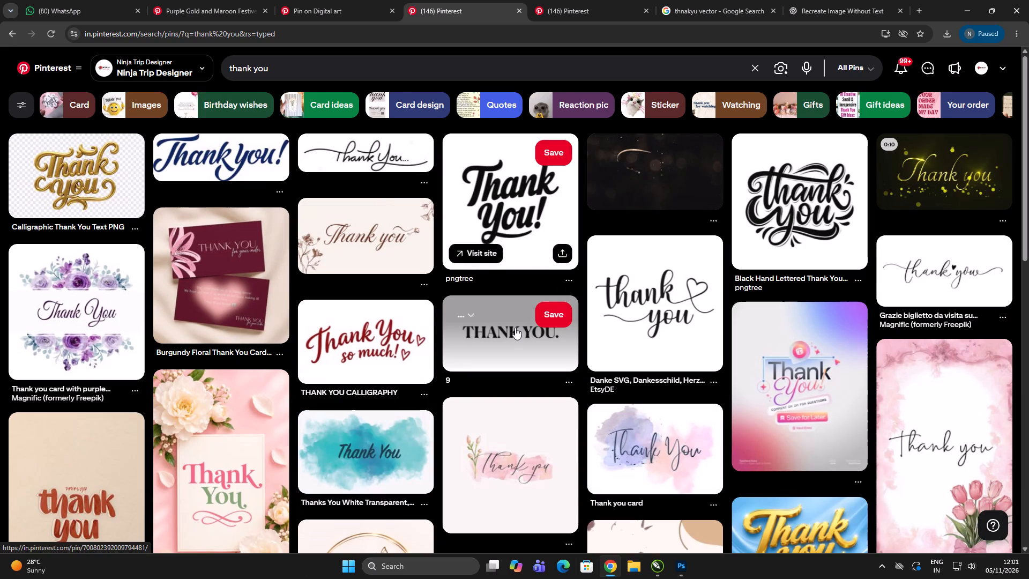
# Browse the Pinterest thank-you pins for suitable lettering, checking against the greeting design in CorelDRAW.
pyautogui.scroll(-5, 541, 325)
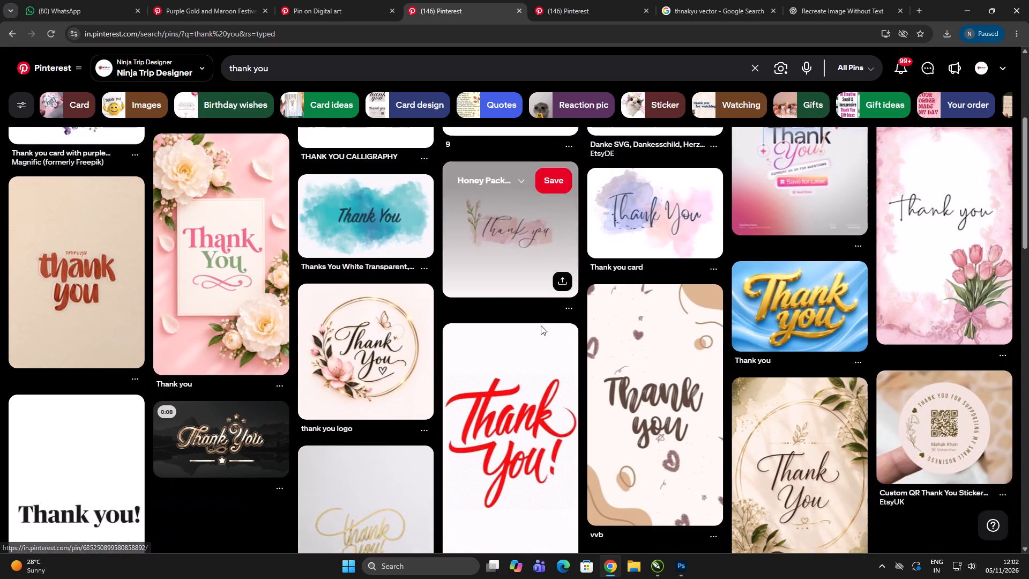
pyautogui.scroll(-6, 542, 324)
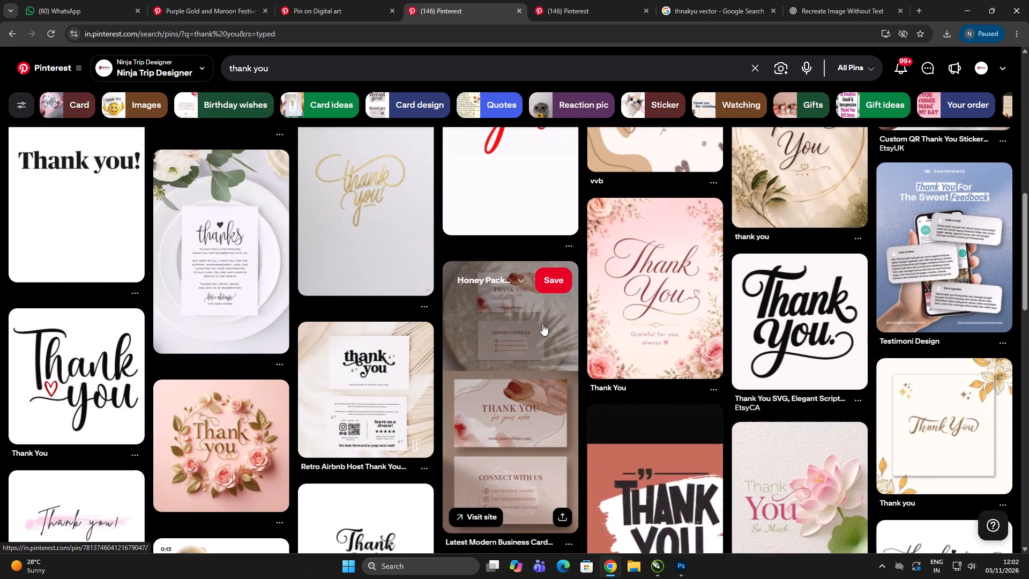
pyautogui.hotkey('alt', 'Tab')
pyautogui.click(616, 287)
pyautogui.hotkey('alt', 'Tab')
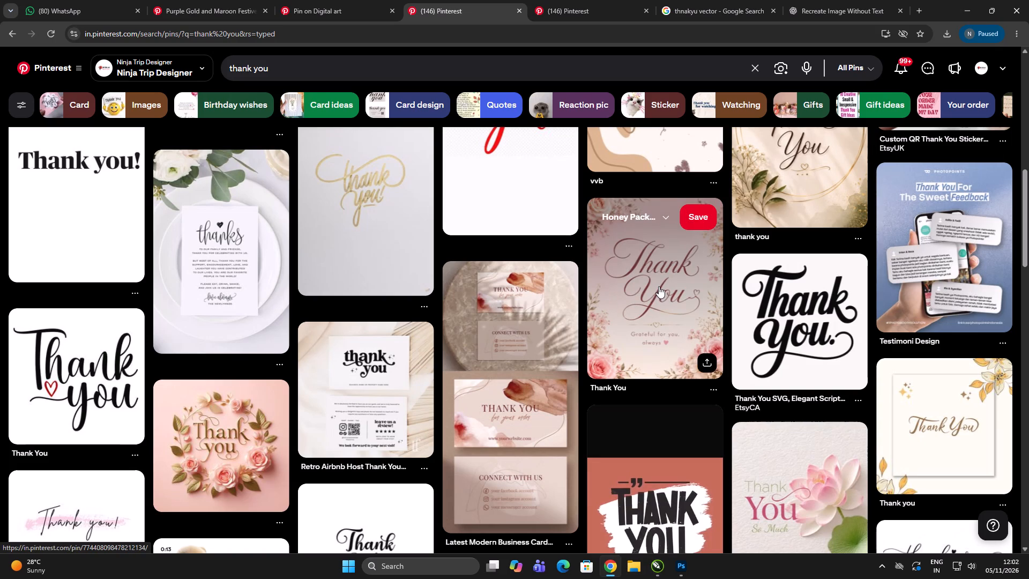
pyautogui.scroll(-5, 659, 286)
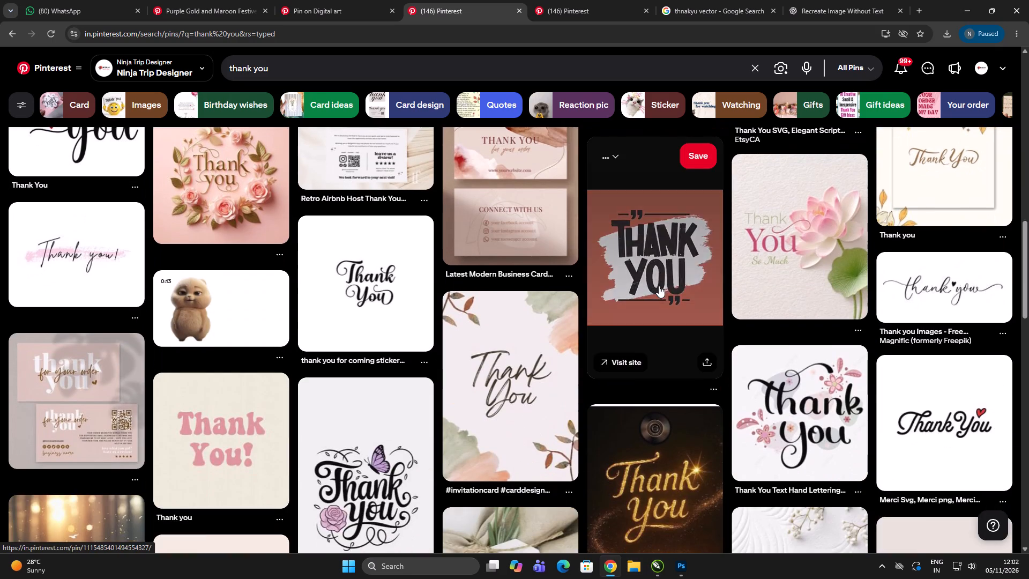
pyautogui.scroll(-6, 659, 286)
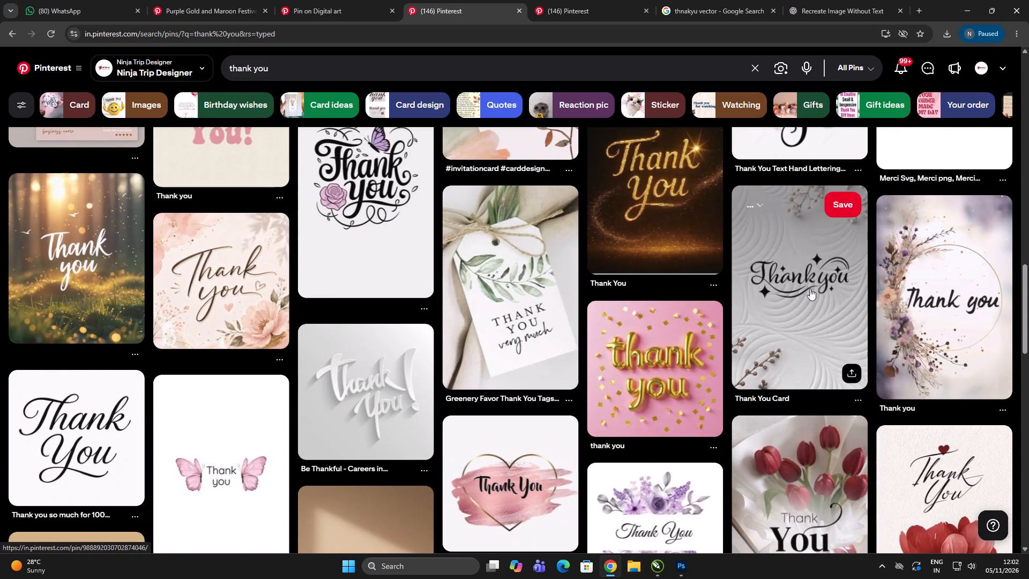
# Open the pin with sparkle-accented "Thank you" lettering on white textured paper and capture its lettering to the clipboard with Lightshot.
pyautogui.click(810, 288)
pyautogui.hotkey('alt', 'Tab')
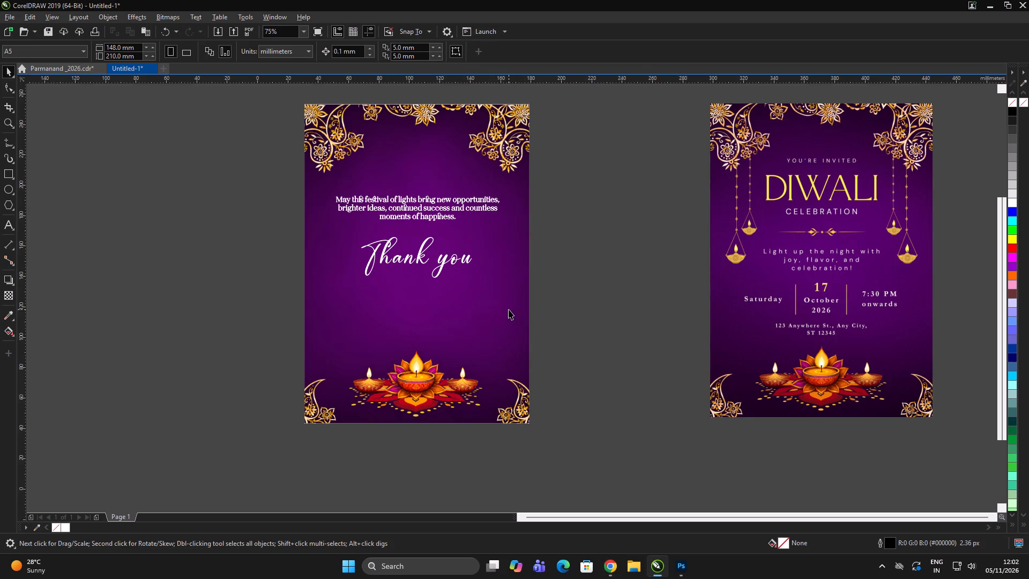
pyautogui.click(617, 263)
pyautogui.hotkey('alt', 'Tab')
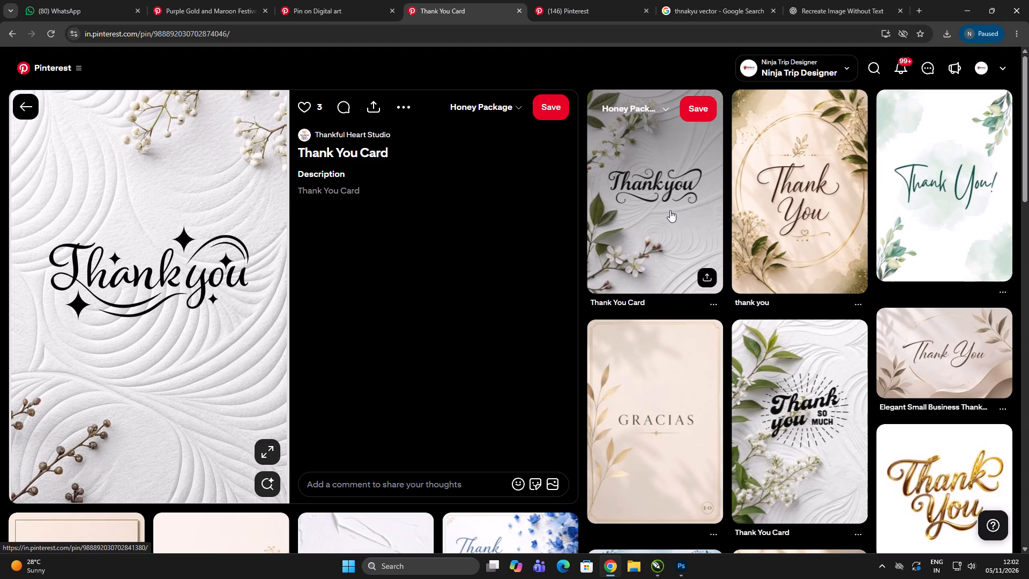
pyautogui.click(881, 566)
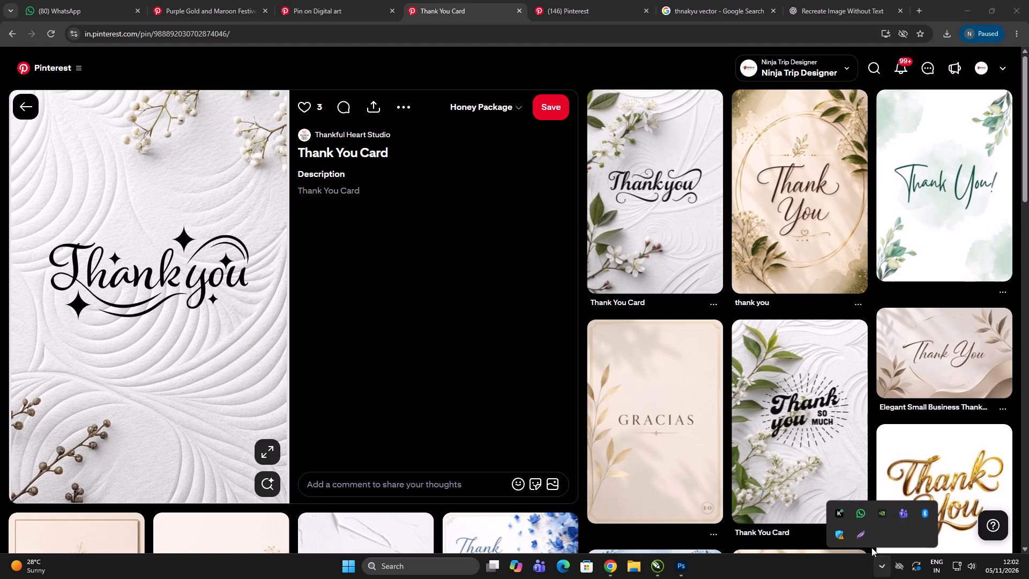
pyautogui.click(861, 538)
pyautogui.moveTo(38, 220); pyautogui.dragTo(271, 330)
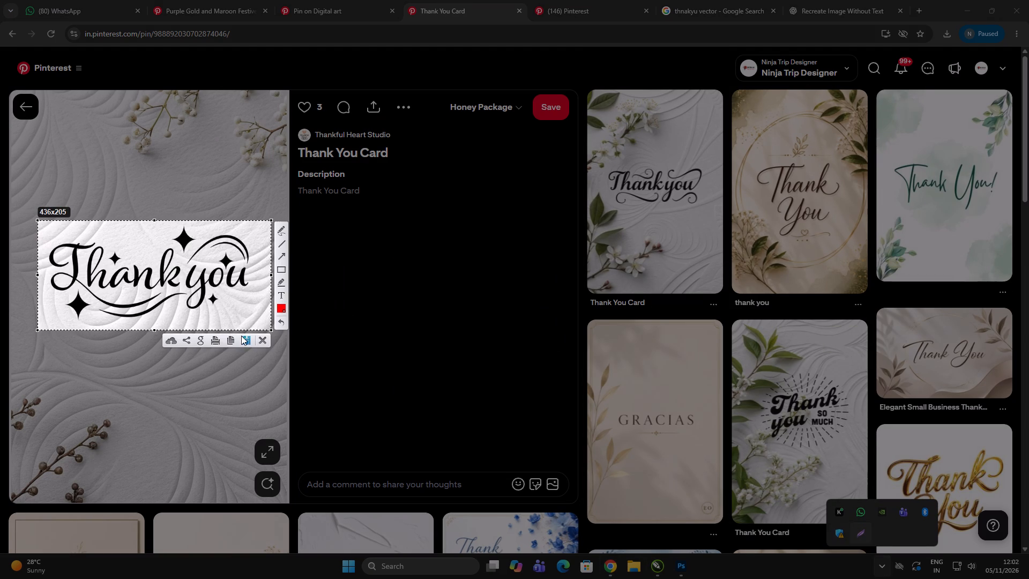
pyautogui.click(231, 340)
# Paste the captured "Thank you" lettering into the CorelDRAW document and place it below the purple greeting page.
pyautogui.hotkey('alt', 'Tab')
pyautogui.scroll(-2, 269, 280)
pyautogui.doubleClick(424, 369)
pyautogui.hotkey('ctrl', 'v')
pyautogui.click(448, 376)
pyautogui.scroll(1, 307, 286)
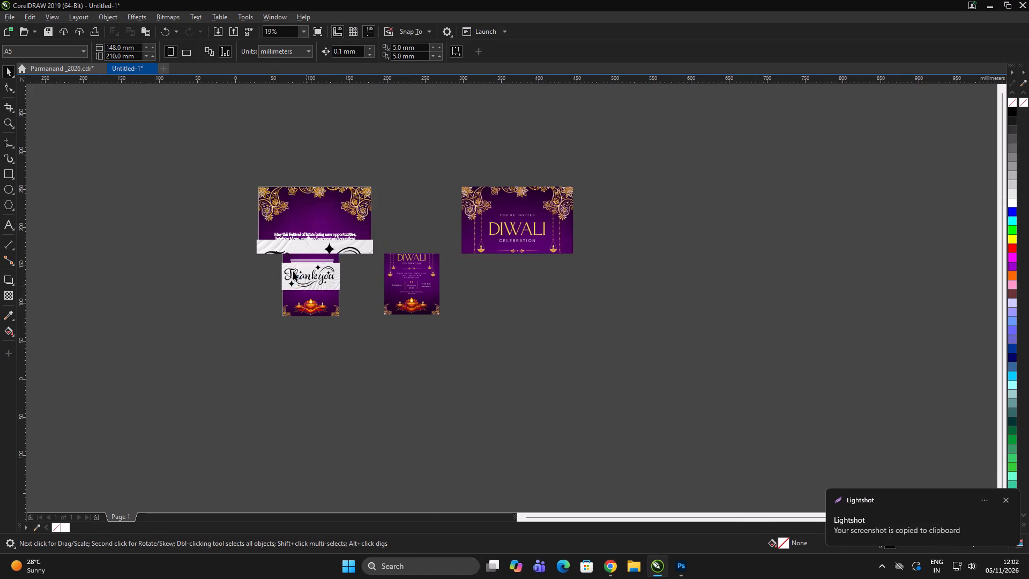
pyautogui.moveTo(297, 264); pyautogui.dragTo(283, 405)
pyautogui.click(435, 449)
pyautogui.click(335, 406)
pyautogui.click(468, 407)
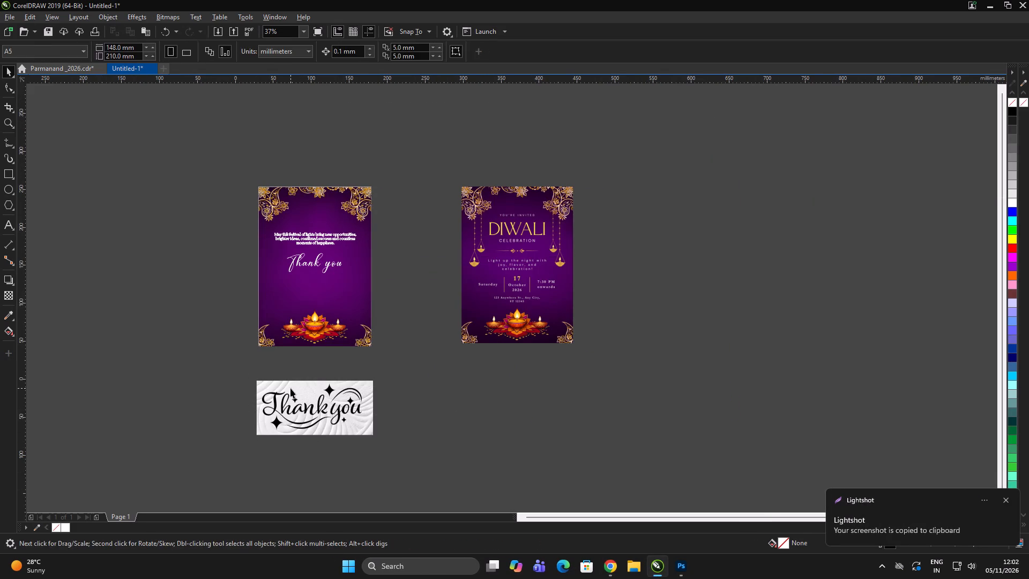
# Outline-trace the pasted "Thank you" bitmap as clipart with its background colour removed, and place the trace left of the greeting page.
pyautogui.click(290, 388)
pyautogui.click(316, 55)
pyautogui.click(394, 131)
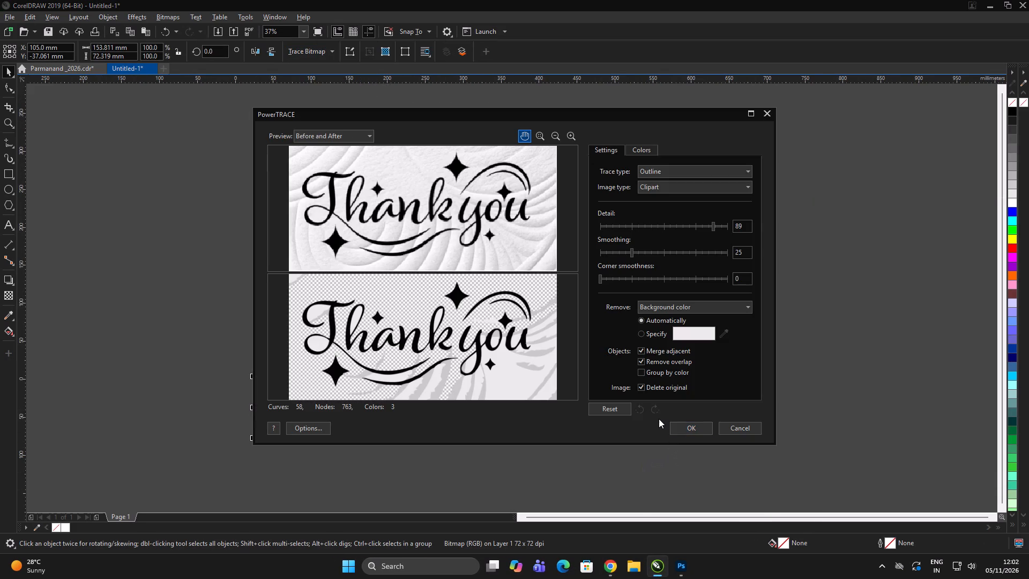
pyautogui.click(695, 430)
pyautogui.scroll(4, 352, 390)
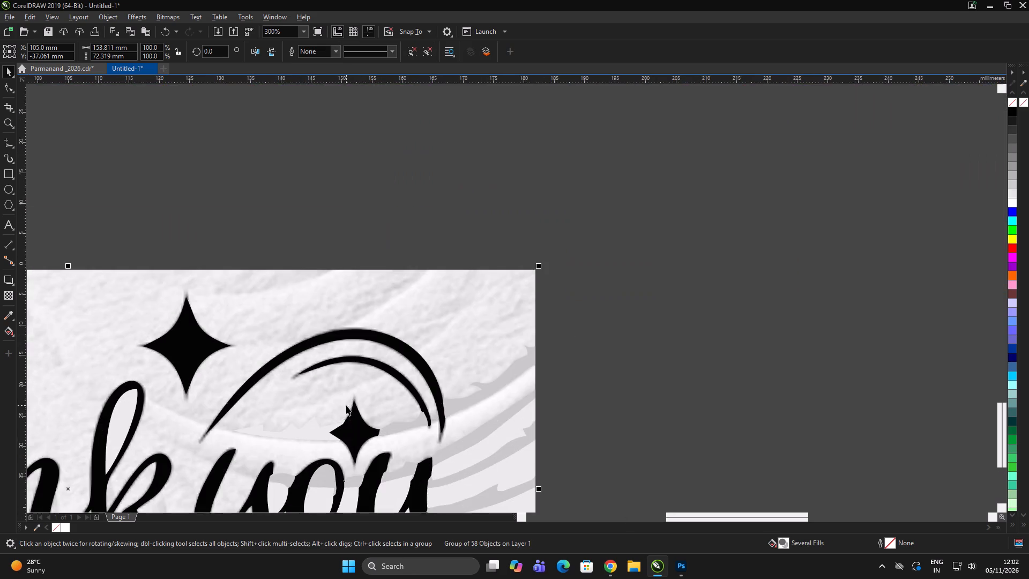
pyautogui.scroll(-3, 379, 351)
pyautogui.moveTo(379, 347); pyautogui.dragTo(213, 302)
# Ungroup the traced lettering and delete grey and white background fragments around the word "you" and along its lower edge.
pyautogui.scroll(4, 175, 313)
pyautogui.scroll(3, 339, 307)
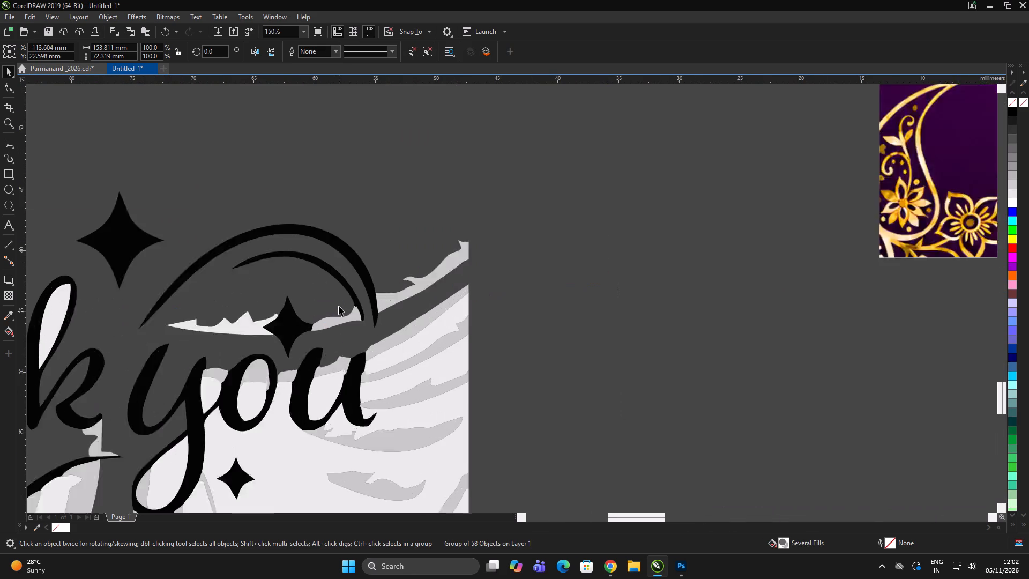
pyautogui.scroll(-4, 372, 297)
pyautogui.hotkey('ctrl', 'u')
pyautogui.keyDown('ctrl'); pyautogui.click(433, 304); pyautogui.keyUp('ctrl')
pyautogui.moveTo(433, 304); pyautogui.dragTo(429, 305)
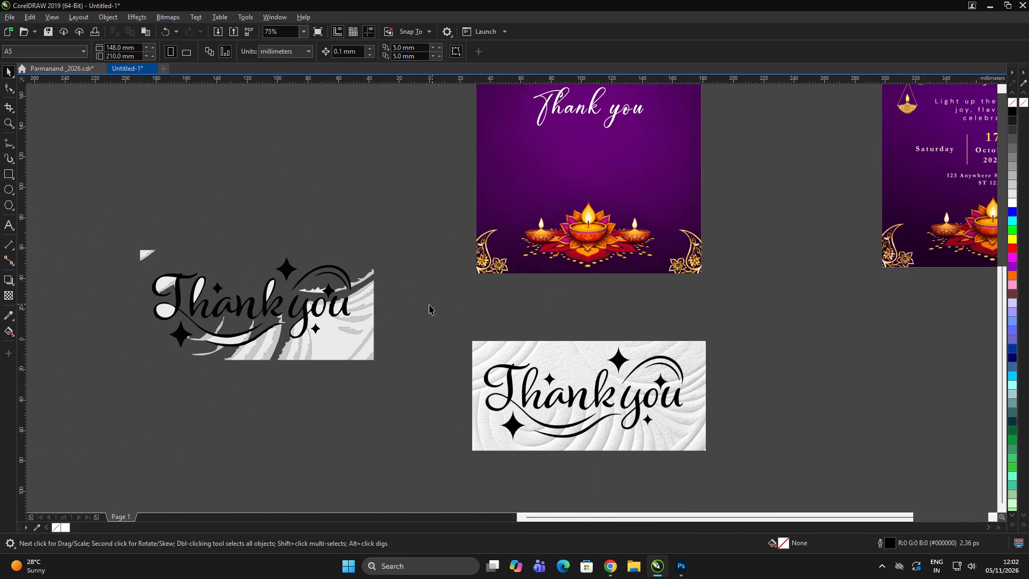
pyautogui.moveTo(429, 305); pyautogui.dragTo(428, 305)
pyautogui.moveTo(417, 301); pyautogui.dragTo(251, 395)
pyautogui.press('Delete')
pyautogui.doubleClick(414, 384)
pyautogui.scroll(2, 363, 362)
pyautogui.click(313, 339)
pyautogui.press('Delete')
pyautogui.click(454, 302)
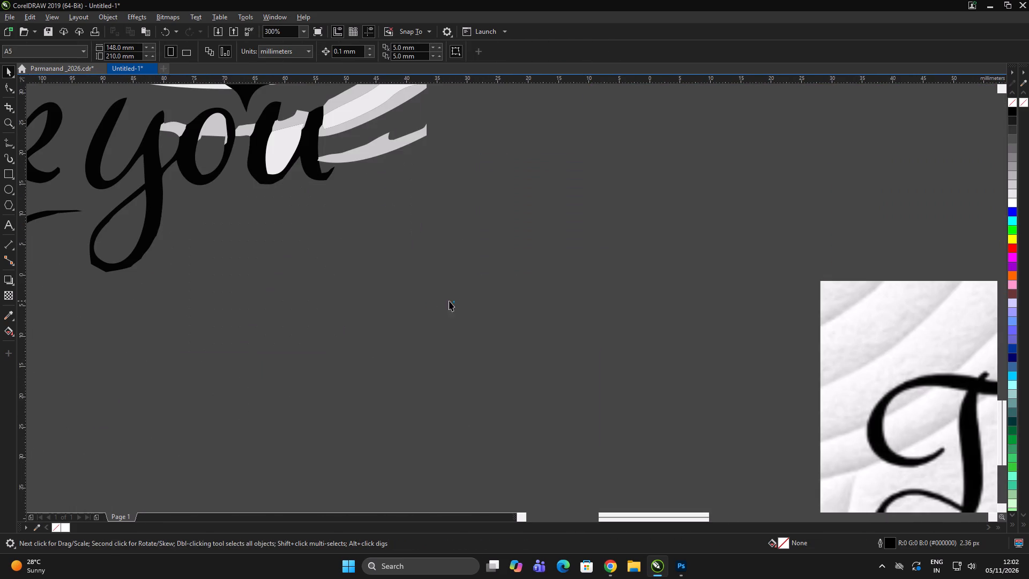
pyautogui.scroll(-3, 357, 335)
pyautogui.click(384, 323)
pyautogui.scroll(1, 363, 302)
pyautogui.doubleClick(458, 280)
pyautogui.moveTo(461, 171); pyautogui.dragTo(256, 337)
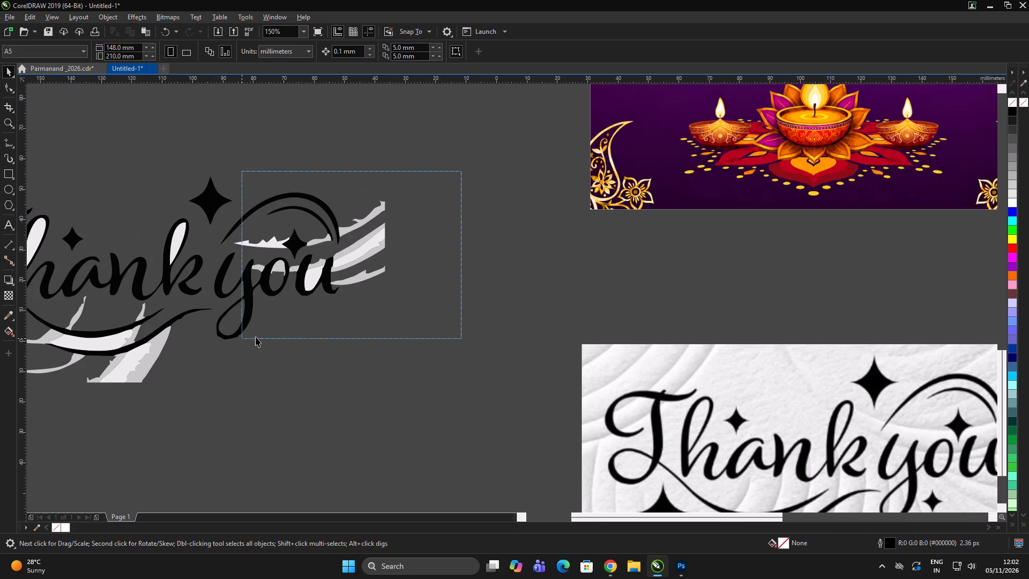
pyautogui.moveTo(256, 337); pyautogui.dragTo(302, 340)
pyautogui.press('Delete')
pyautogui.doubleClick(449, 289)
pyautogui.scroll(1, 285, 248)
pyautogui.scroll(-4, 454, 302)
pyautogui.click(471, 305)
pyautogui.hotkey('alt', 'Tab')
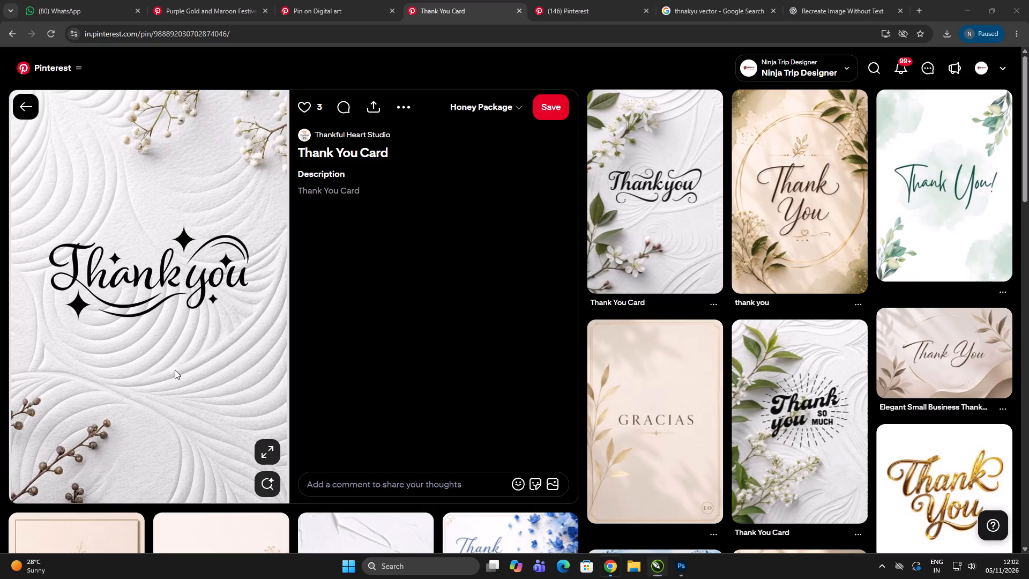
pyautogui.hotkey('alt', 'Tab')
pyautogui.click(629, 397)
pyautogui.scroll(-2, 285, 316)
pyautogui.hotkey('ctrl', 'c')
pyautogui.hotkey('alt', 'Tab')
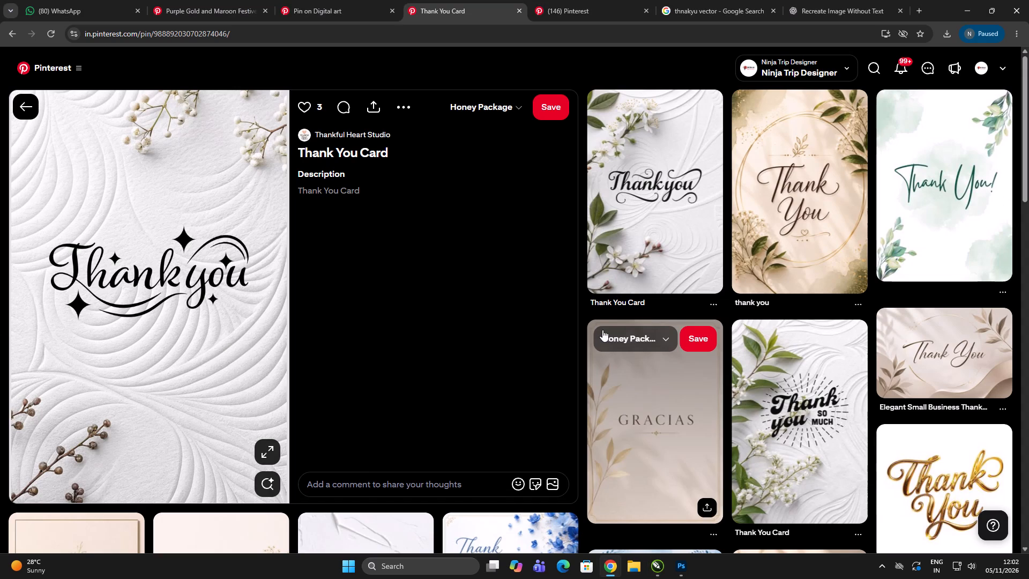
pyautogui.scroll(-10, 1026, 251)
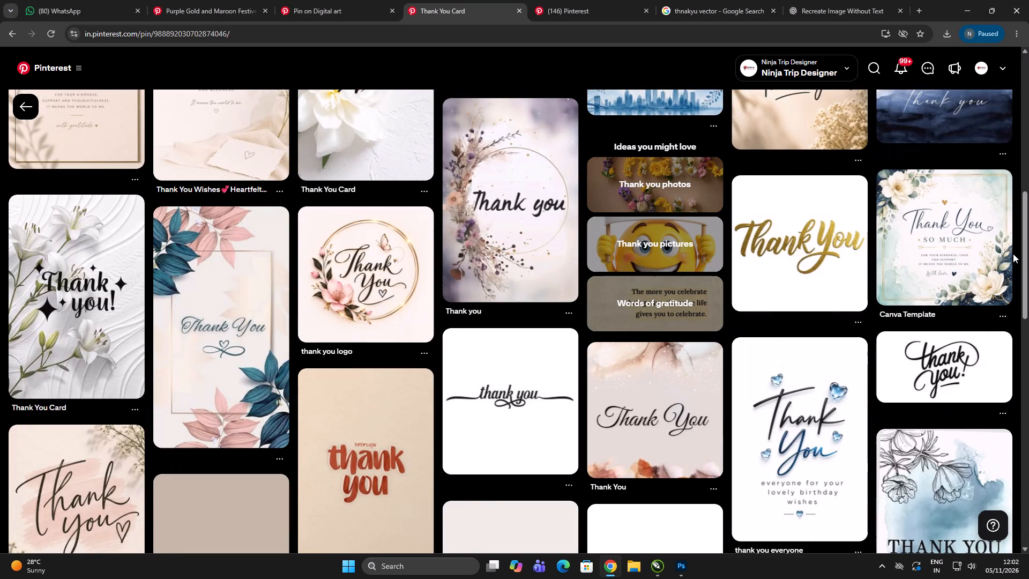
pyautogui.scroll(-2, 1028, 264)
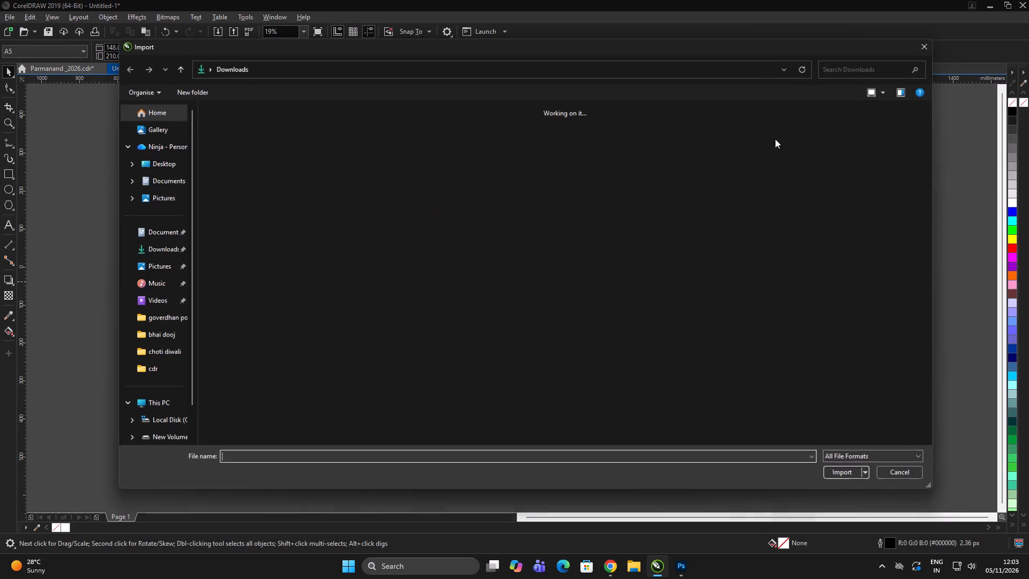
pyautogui.click(275, 204)
pyautogui.click(838, 478)
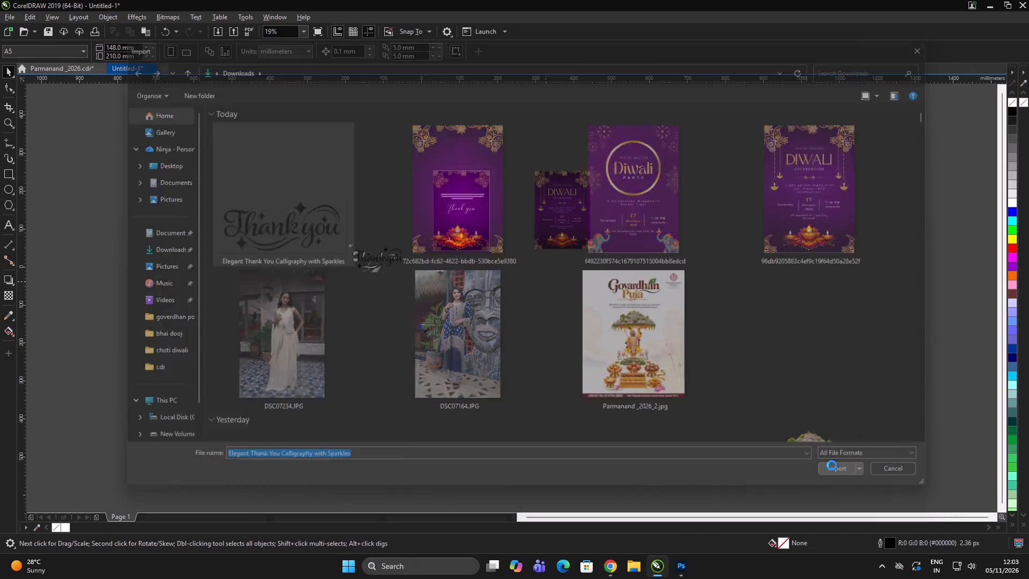
pyautogui.scroll(3, 443, 202)
pyautogui.moveTo(421, 223); pyautogui.dragTo(625, 330)
pyautogui.click(649, 309)
pyautogui.click(655, 307)
pyautogui.click(577, 274)
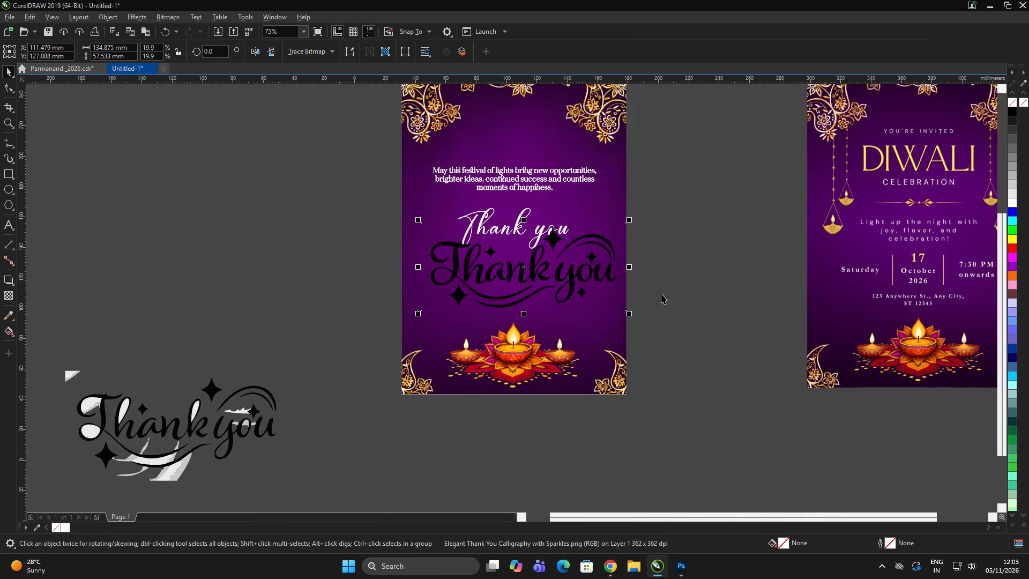
# Outline-trace the imported "Thank you" calligraphy on the greeting page into vector shapes.
pyautogui.scroll(2, 587, 261)
pyautogui.scroll(-1, 408, 225)
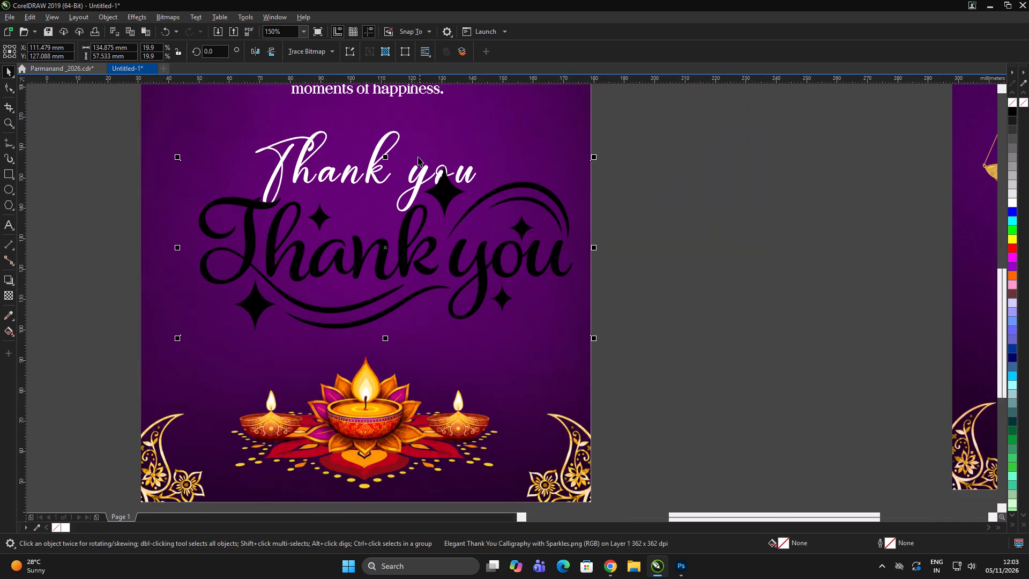
pyautogui.click(320, 49)
pyautogui.click(420, 148)
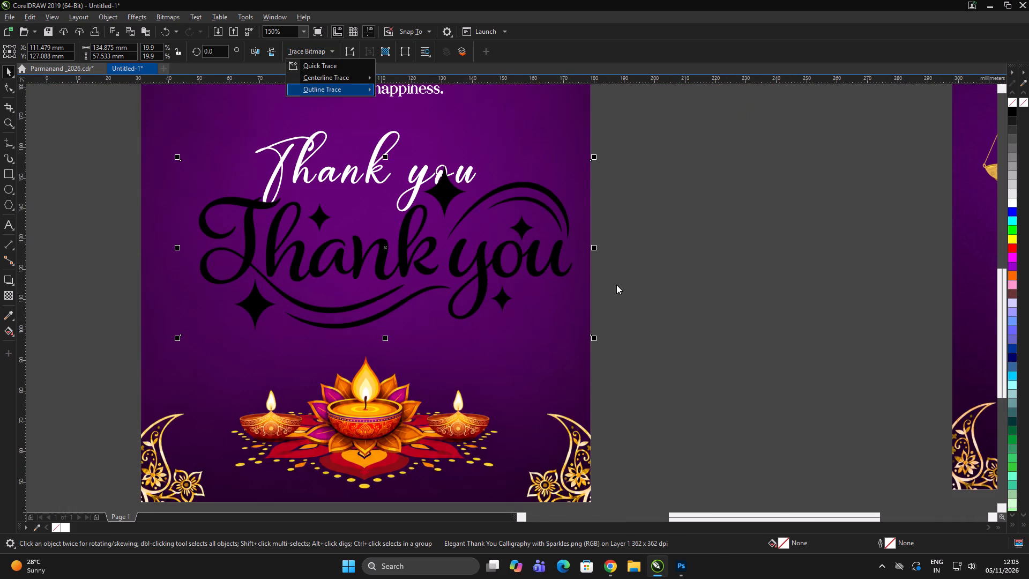
pyautogui.click(693, 426)
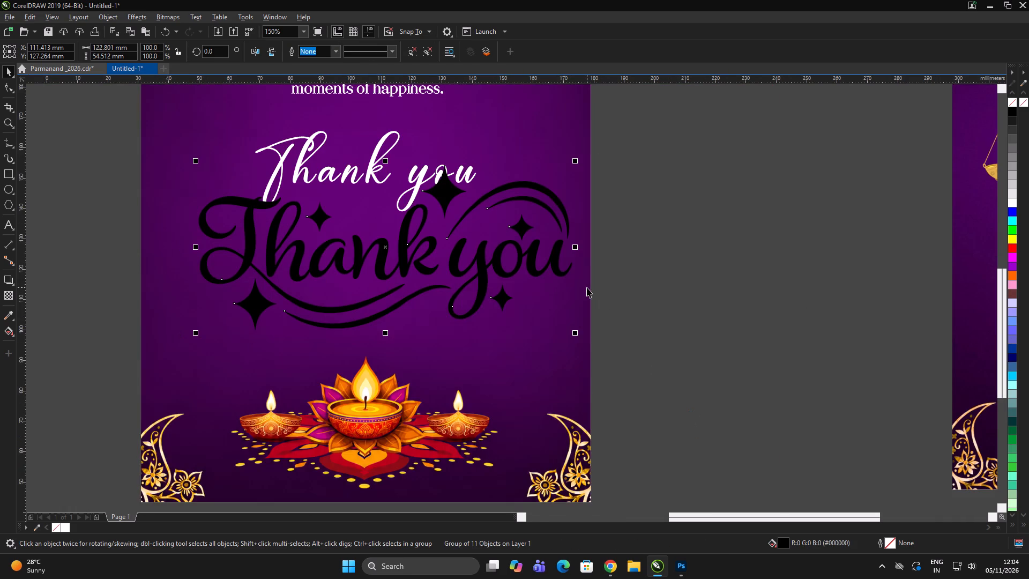
# Delete the imported bitmap beneath the traced "Thank you" calligraphy by cutting the vector group out and pasting it back.
pyautogui.hotkey('ctrl', 'x')
pyautogui.moveTo(635, 262); pyautogui.dragTo(627, 264)
pyautogui.click(474, 254)
pyautogui.press('Delete')
pyautogui.click(738, 234)
pyautogui.click(743, 235)
pyautogui.hotkey('ctrl', 'v')
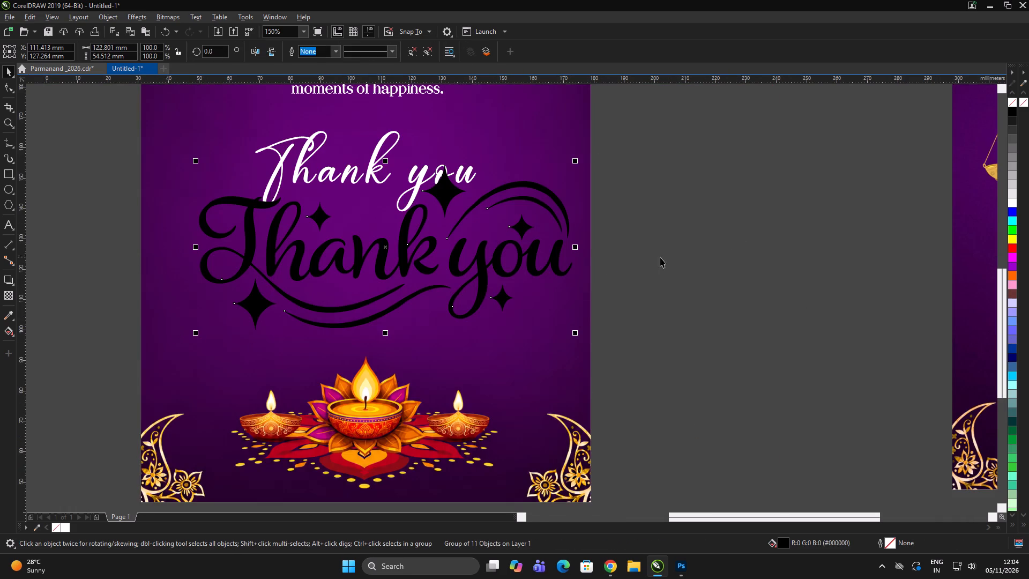
# Fill the traced "Thank you" lettering with white.
pyautogui.click(1012, 201)
pyautogui.click(714, 209)
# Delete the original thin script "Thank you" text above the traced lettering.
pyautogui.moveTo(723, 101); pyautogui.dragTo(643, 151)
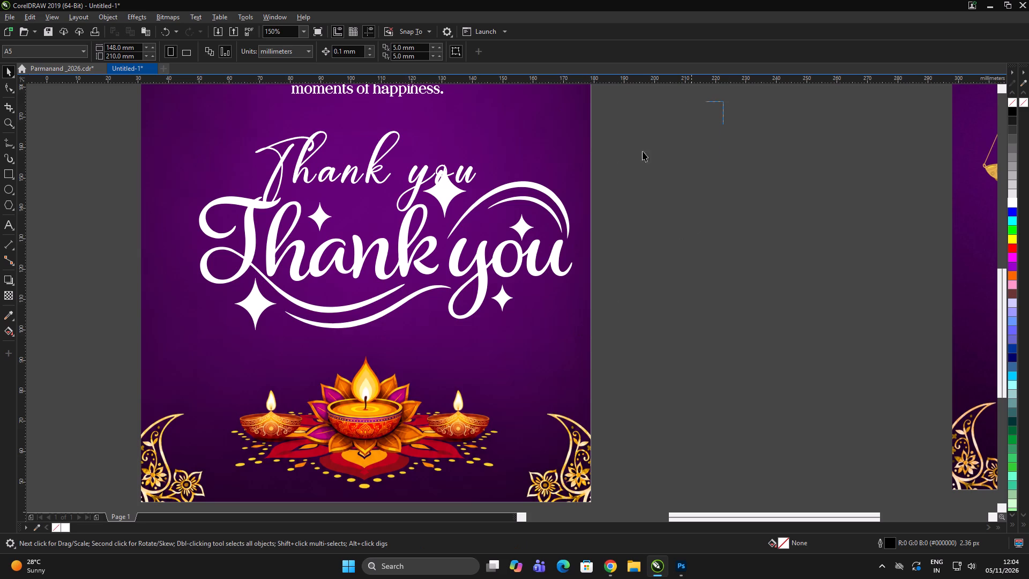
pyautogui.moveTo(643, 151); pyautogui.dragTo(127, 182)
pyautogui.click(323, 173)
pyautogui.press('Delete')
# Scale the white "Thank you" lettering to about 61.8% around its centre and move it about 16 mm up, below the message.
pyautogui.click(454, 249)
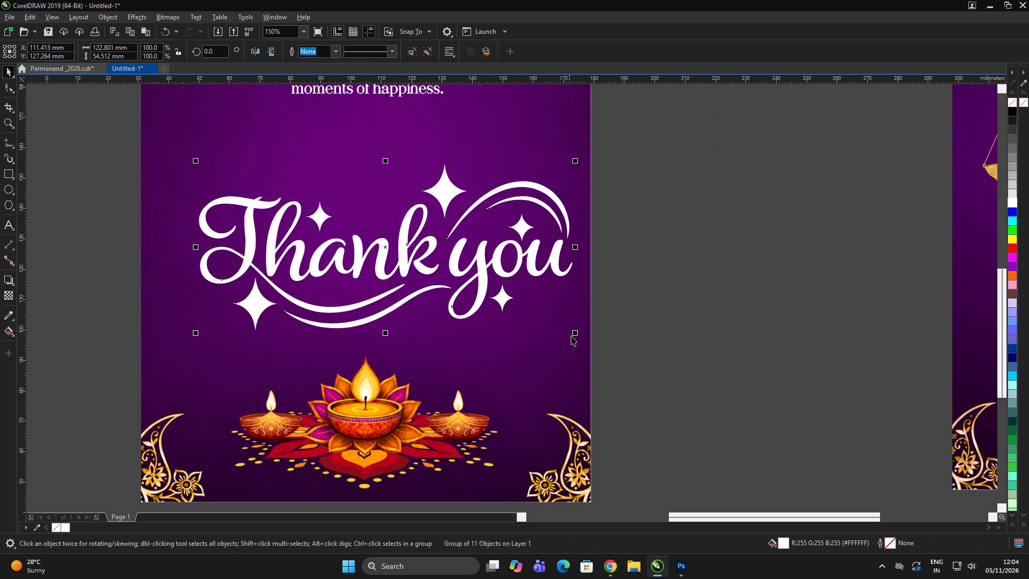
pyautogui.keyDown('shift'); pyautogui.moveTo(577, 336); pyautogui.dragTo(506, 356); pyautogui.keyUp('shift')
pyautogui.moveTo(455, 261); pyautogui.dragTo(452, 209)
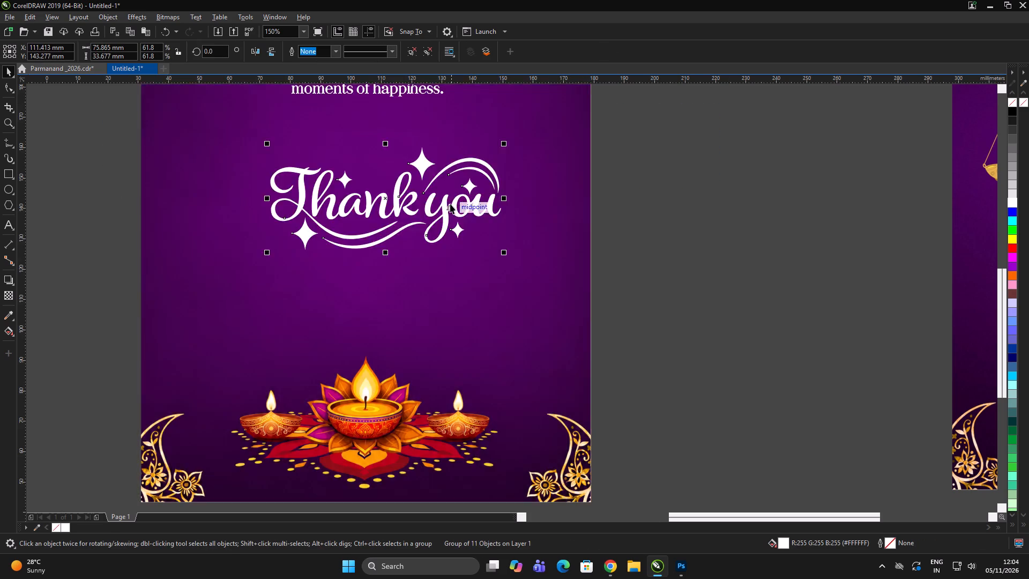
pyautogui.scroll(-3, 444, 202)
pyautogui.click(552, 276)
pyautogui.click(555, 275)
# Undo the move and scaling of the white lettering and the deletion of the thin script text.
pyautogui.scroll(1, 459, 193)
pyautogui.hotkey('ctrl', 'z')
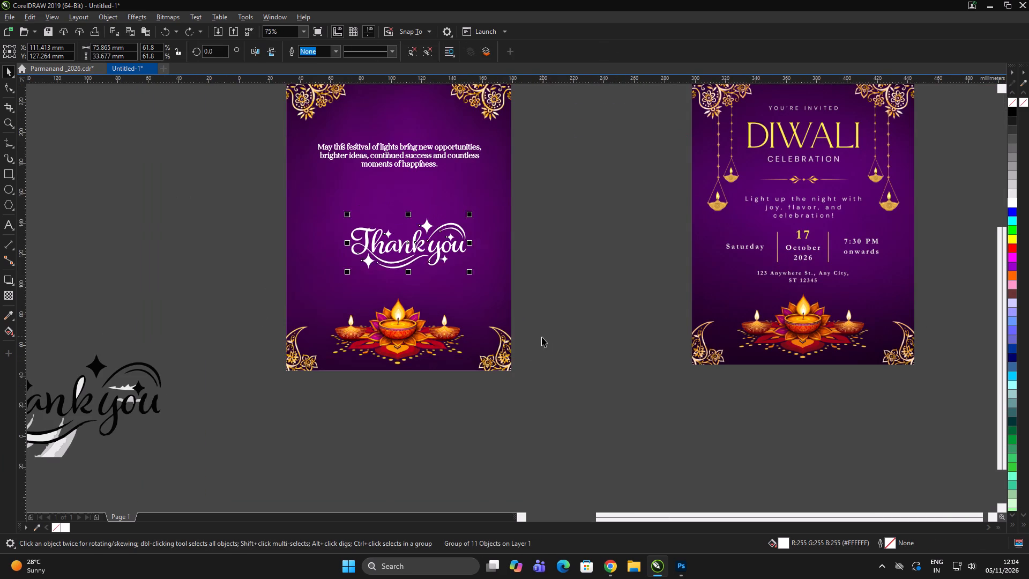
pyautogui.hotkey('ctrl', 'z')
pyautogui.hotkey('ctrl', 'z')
# Select the "Thank you" lettering between the greeting message and the diyas and delete it.
pyautogui.click(661, 261)
pyautogui.moveTo(574, 203); pyautogui.dragTo(116, 284)
pyautogui.press('Delete')
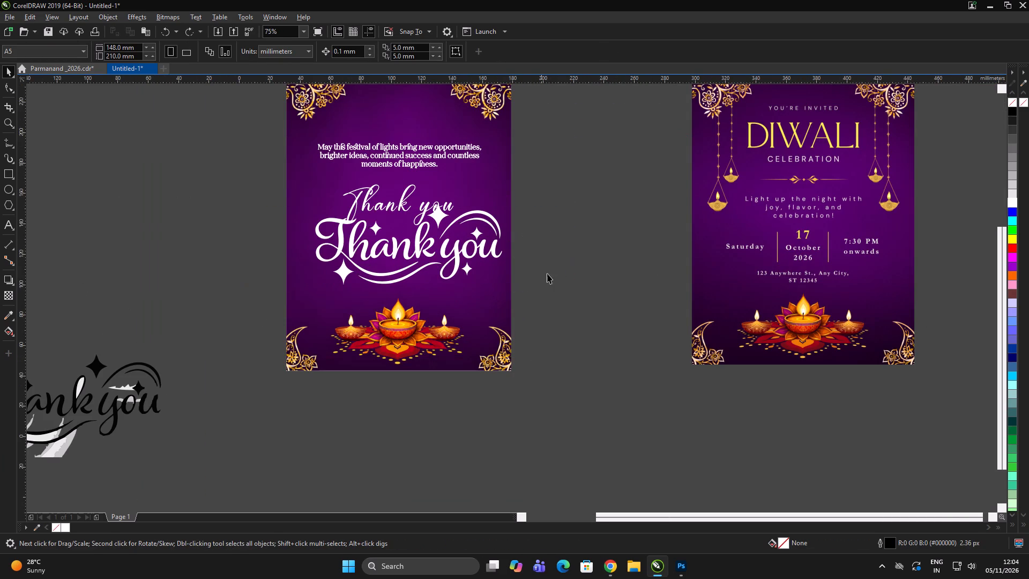
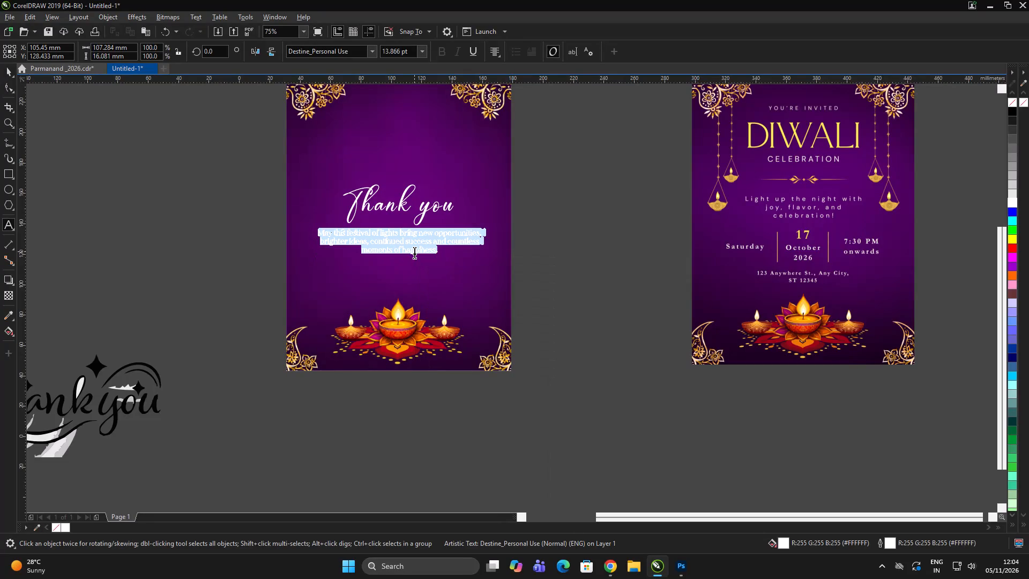
# Undo the greeting message's last move and reposition it straight down below the "Thank you" script, centred at about Y 124.6 mm.
pyautogui.click(5, 69)
pyautogui.click(103, 243)
pyautogui.hotkey('ctrl', 'x')
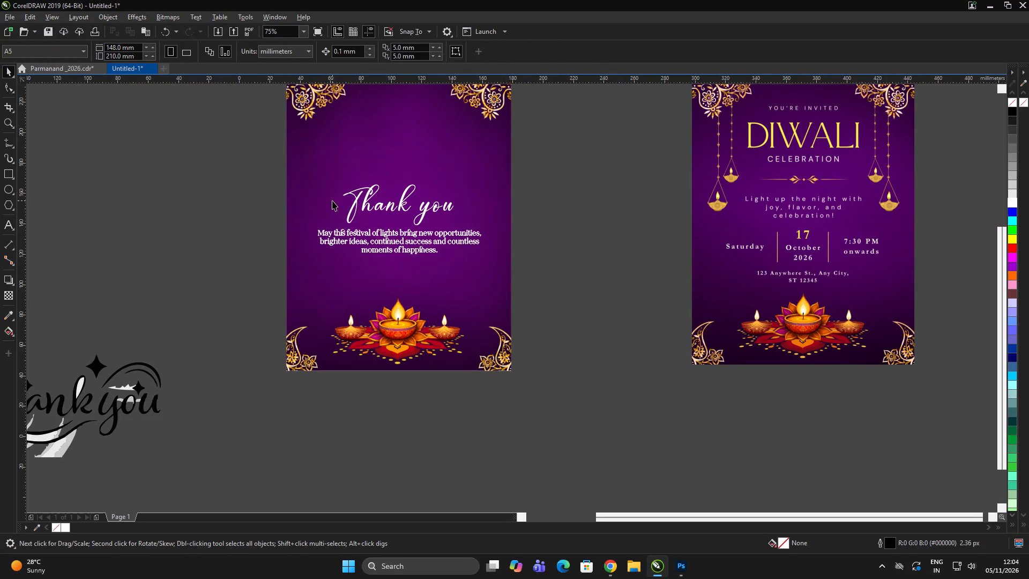
pyautogui.hotkey('ctrl', 'z')
pyautogui.moveTo(399, 158); pyautogui.dragTo(380, 247)
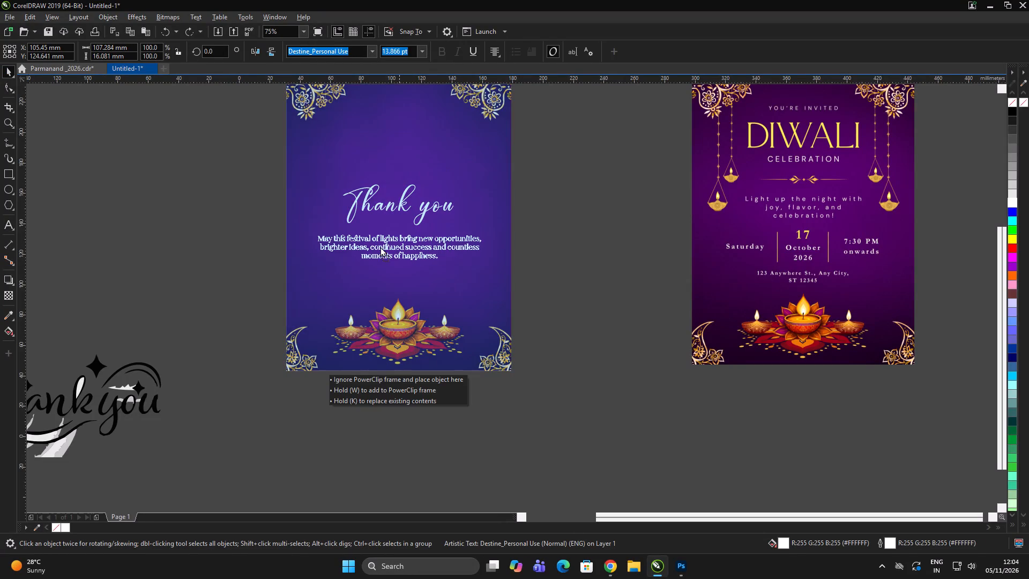
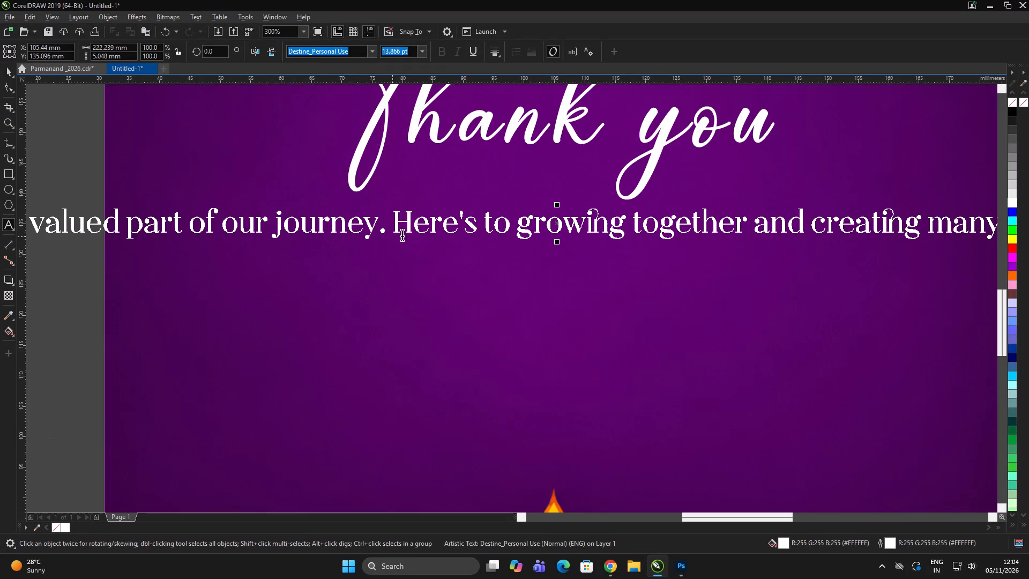
# Break the message below "Thank you" into three lines, starting new lines at "Here's to growing" and "many more milestones!".
pyautogui.click(391, 222)
pyautogui.press('Return')
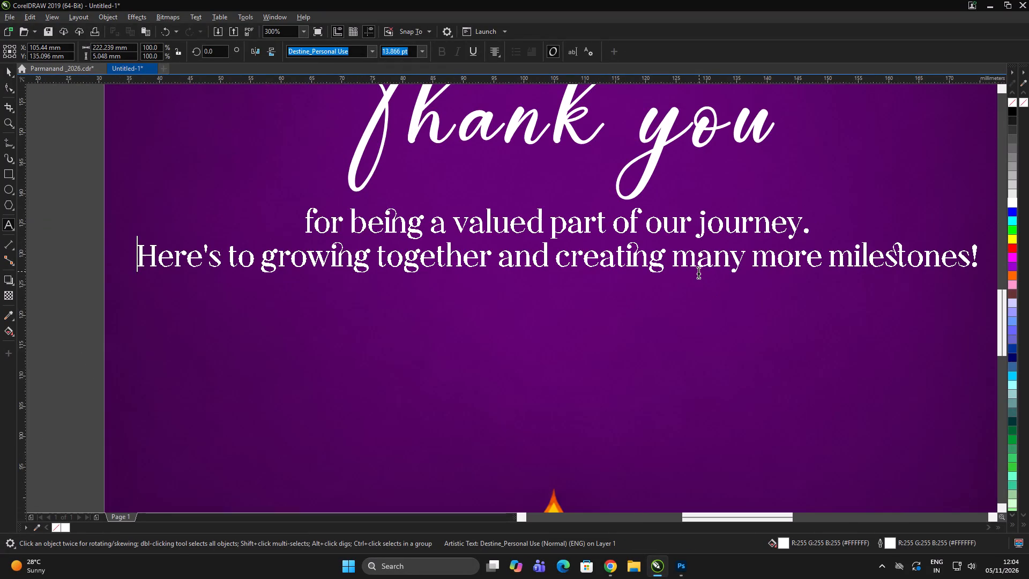
pyautogui.click(675, 259)
pyautogui.press('Return')
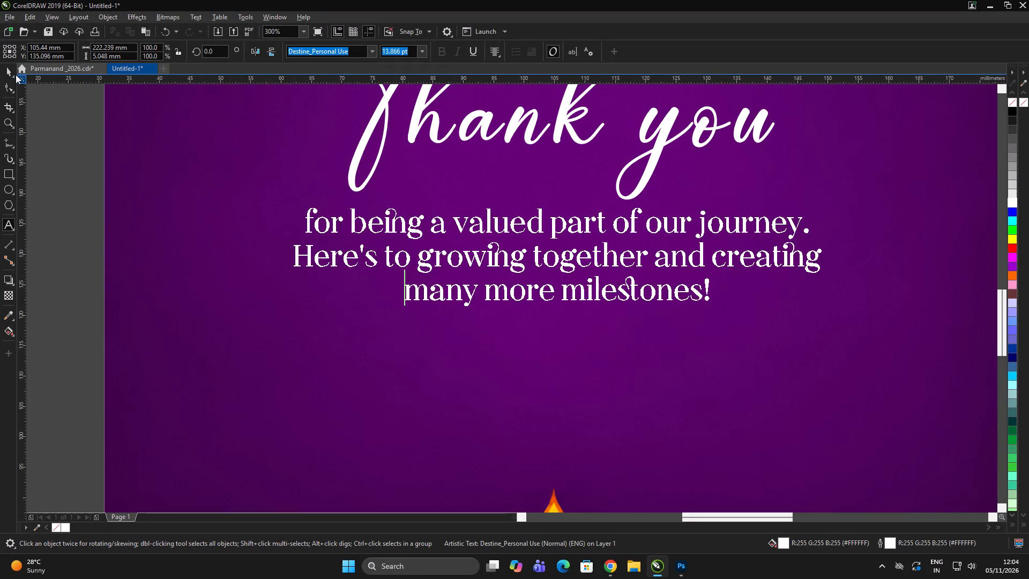
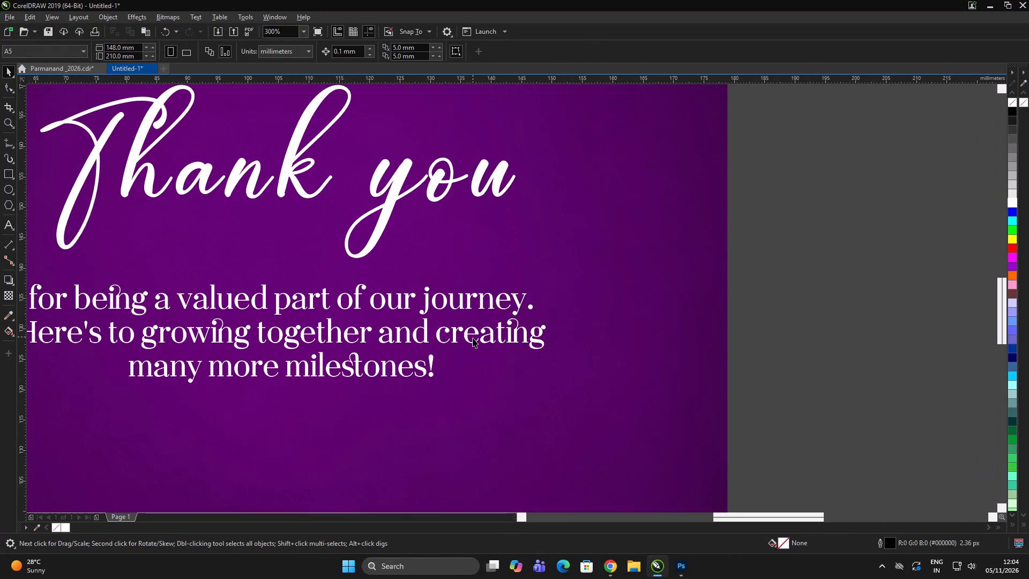
# Widen the letter spacing of the three-line "May this festival of lights" message above "Thank you".
pyautogui.click(471, 340)
pyautogui.scroll(-3, 510, 299)
pyautogui.scroll(2, 497, 228)
pyautogui.doubleClick(505, 202)
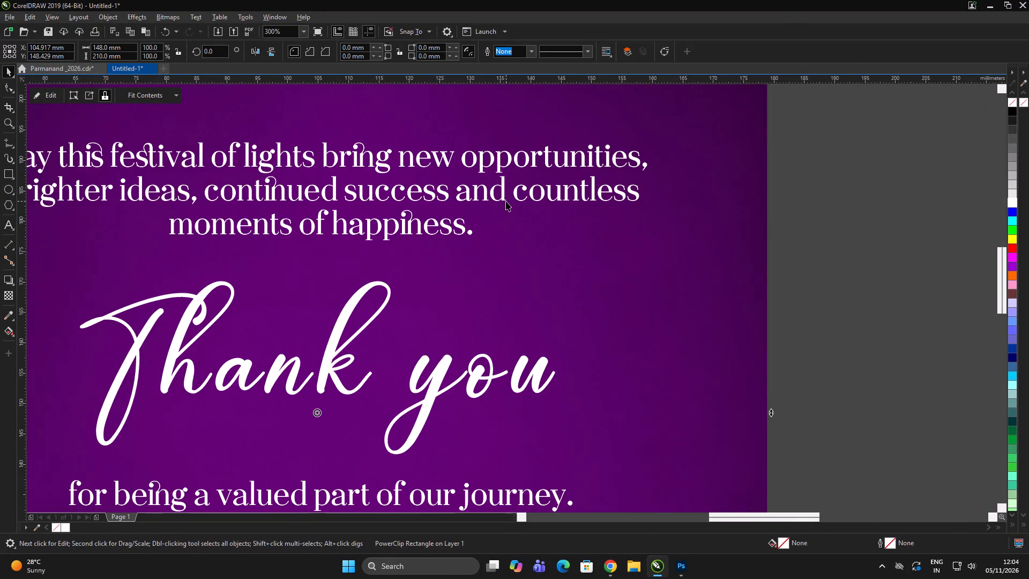
pyautogui.click(13, 88)
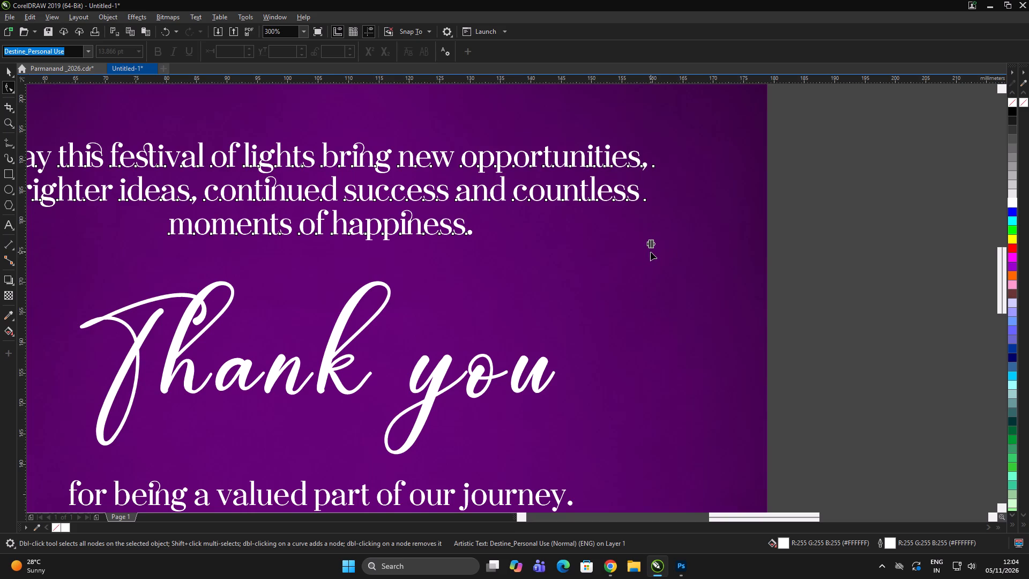
pyautogui.moveTo(650, 244); pyautogui.dragTo(767, 248)
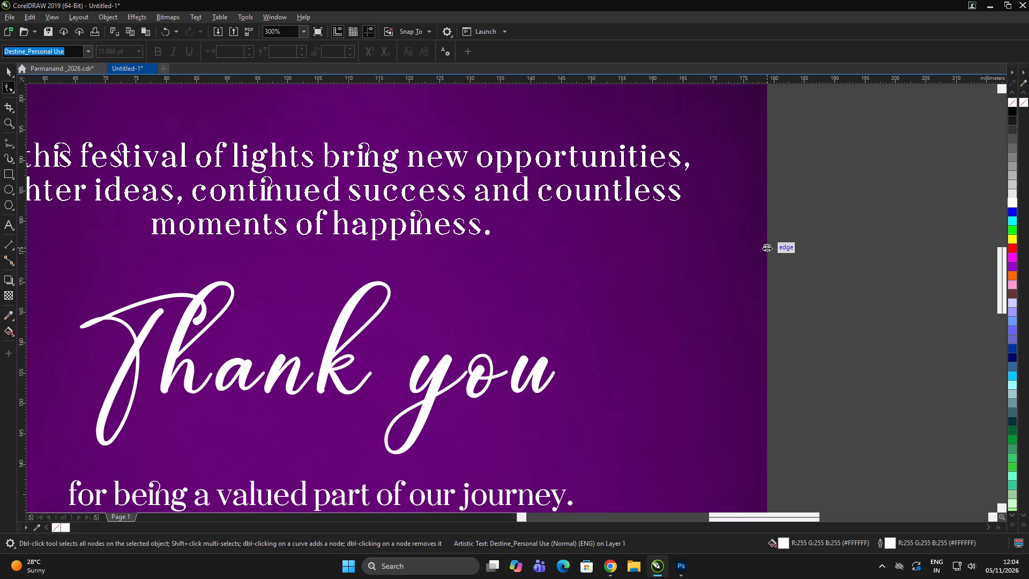
pyautogui.moveTo(767, 248); pyautogui.dragTo(765, 249)
# Scale the "May this festival of lights" message down proportionally to about 110 mm wide, roughly 12.6 pt text.
pyautogui.press('space')
pyautogui.moveTo(692, 243); pyautogui.dragTo(659, 249)
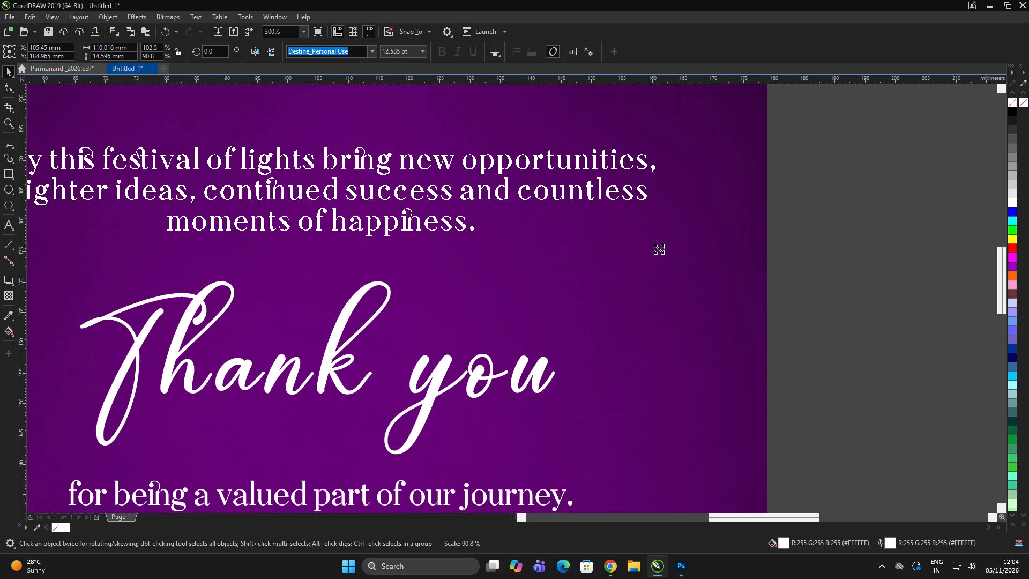
pyautogui.moveTo(659, 249); pyautogui.dragTo(657, 249)
# Centre the "May this festival of lights" message horizontally on the purple background and clear the selection.
pyautogui.scroll(-2, 570, 253)
pyautogui.keyDown('shift'); pyautogui.click(600, 273); pyautogui.keyUp('shift')
pyautogui.press('c')
pyautogui.doubleClick(696, 255)
pyautogui.click(700, 256)
pyautogui.scroll(1, 587, 251)
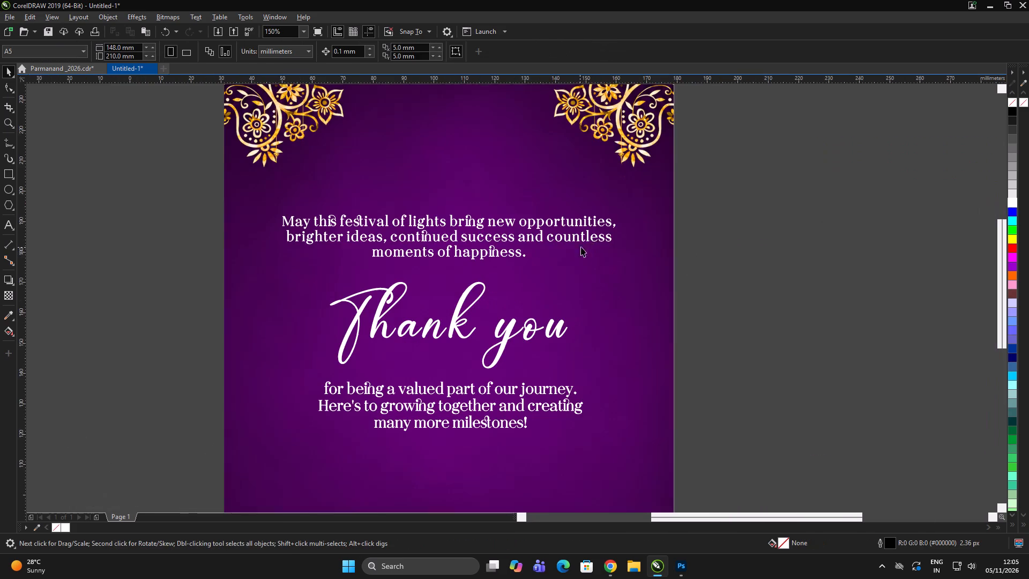
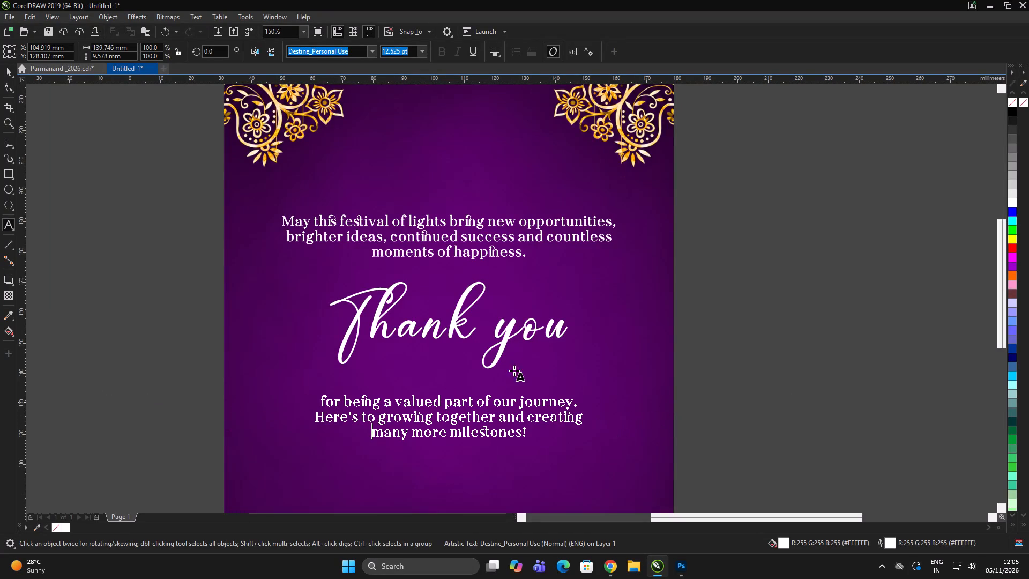
# Finish editing the three-line appreciation message below "Thank you" and clear the selection to review the whole card.
pyautogui.click(11, 69)
pyautogui.scroll(-2, 528, 232)
pyautogui.click(591, 210)
pyautogui.click(594, 213)
pyautogui.scroll(2, 499, 235)
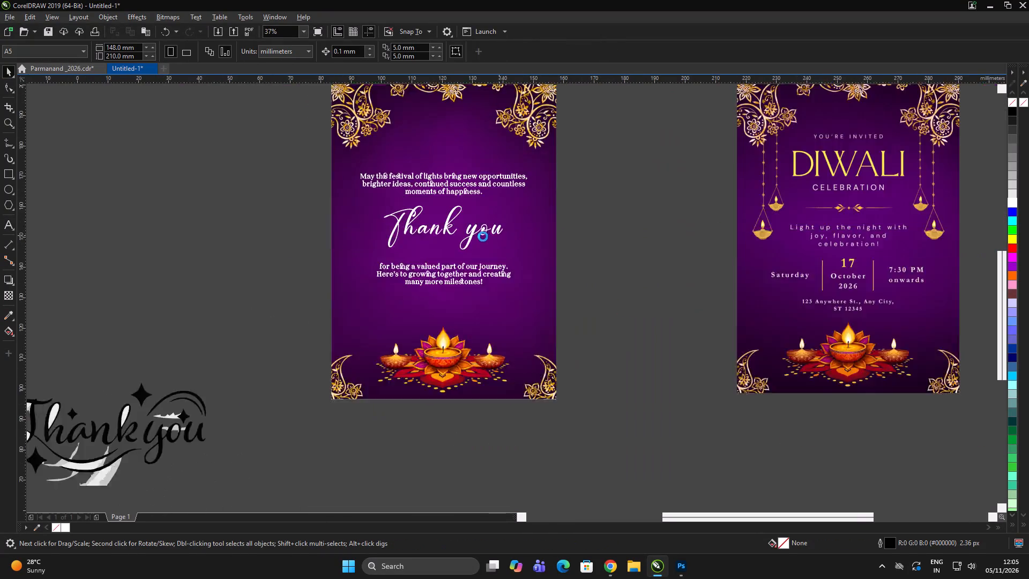
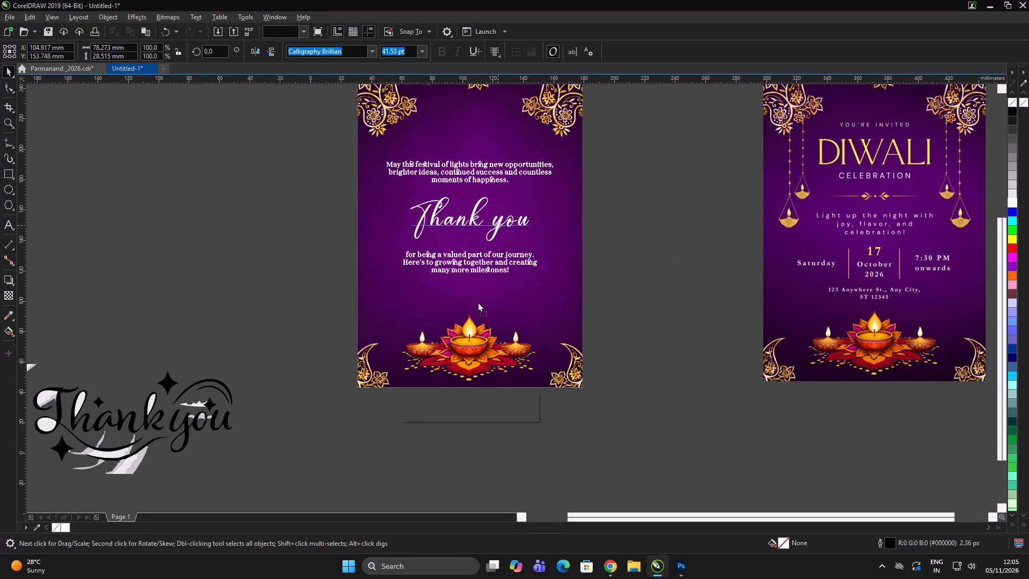
# Duplicate the "Thank you" lettering below the appreciation message and replace the copy's text with "Warm Regards," without an outline.
pyautogui.moveTo(478, 302); pyautogui.dragTo(478, 319)
pyautogui.keyDown('shift'); pyautogui.rightClick(478, 319); pyautogui.keyUp('shift')
pyautogui.doubleClick(478, 319)
pyautogui.hotkey('ctrl', 'a')
pyautogui.hotkey('ctrl', 'v')
pyautogui.hotkey('ctrl', 'a')
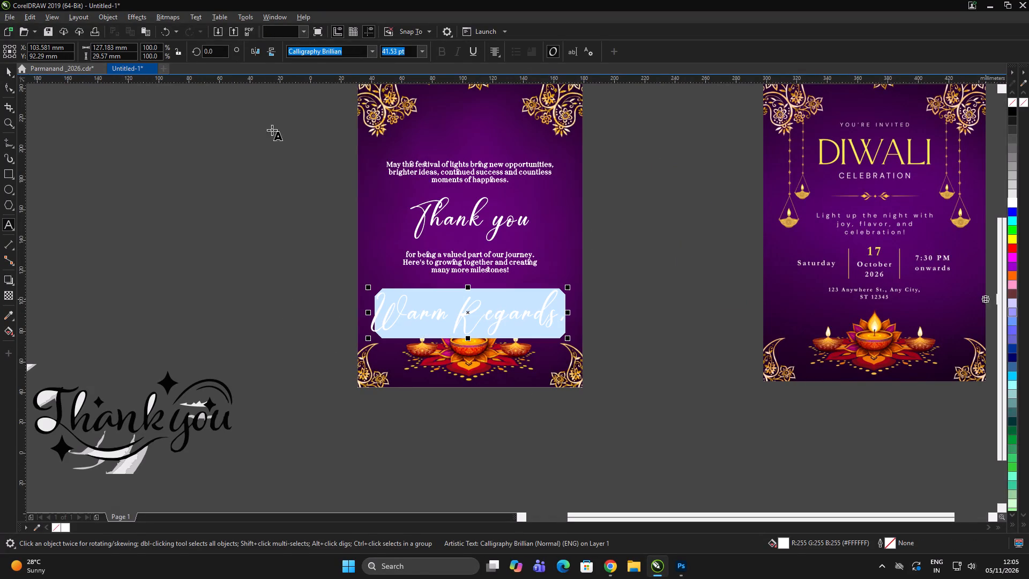
pyautogui.click(9, 73)
pyautogui.rightClick(1013, 103)
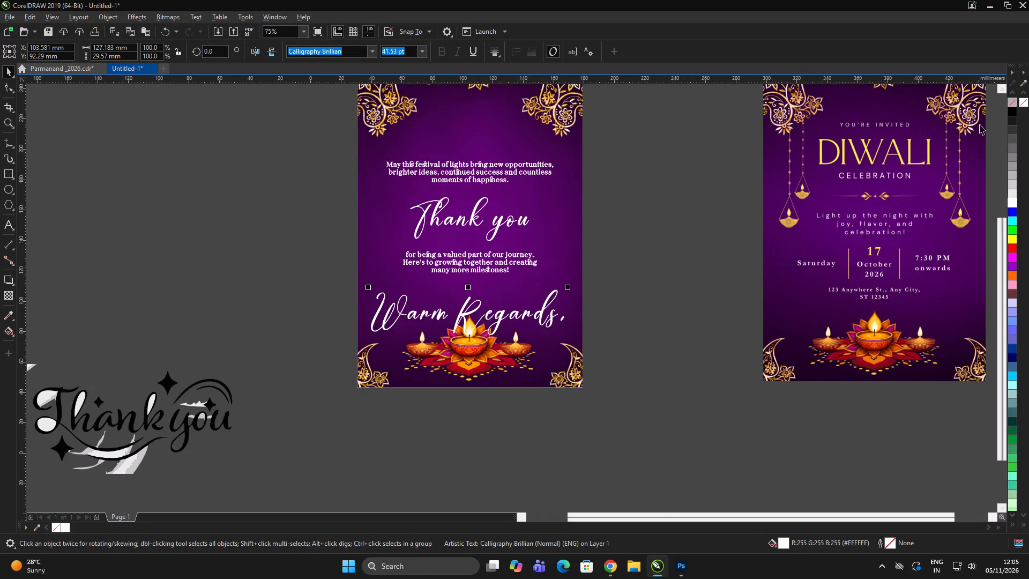
# Scale the "Warm Regards," text down proportionally around its centre to about 50 mm wide.
pyautogui.moveTo(568, 340); pyautogui.dragTo(510, 353)
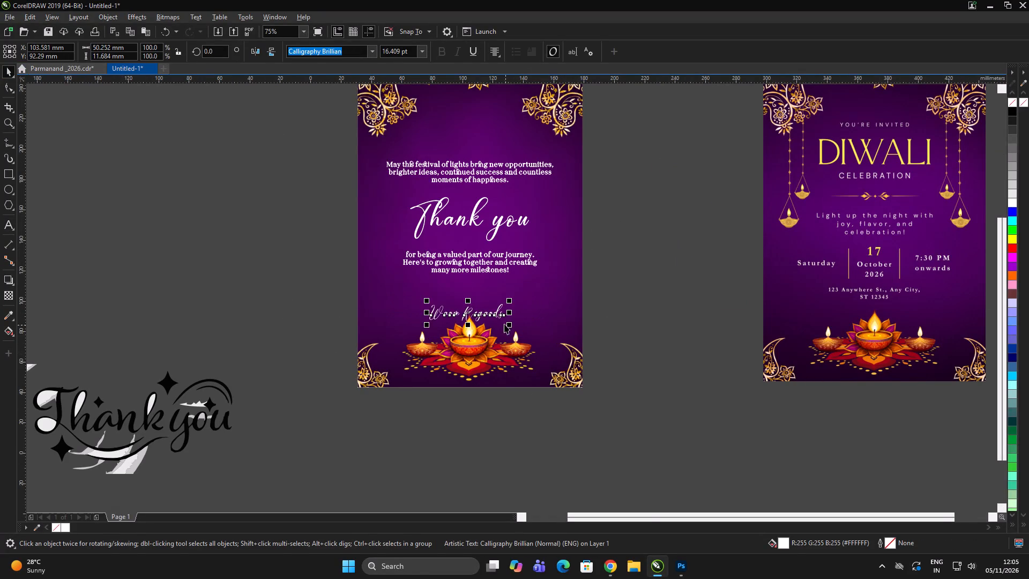
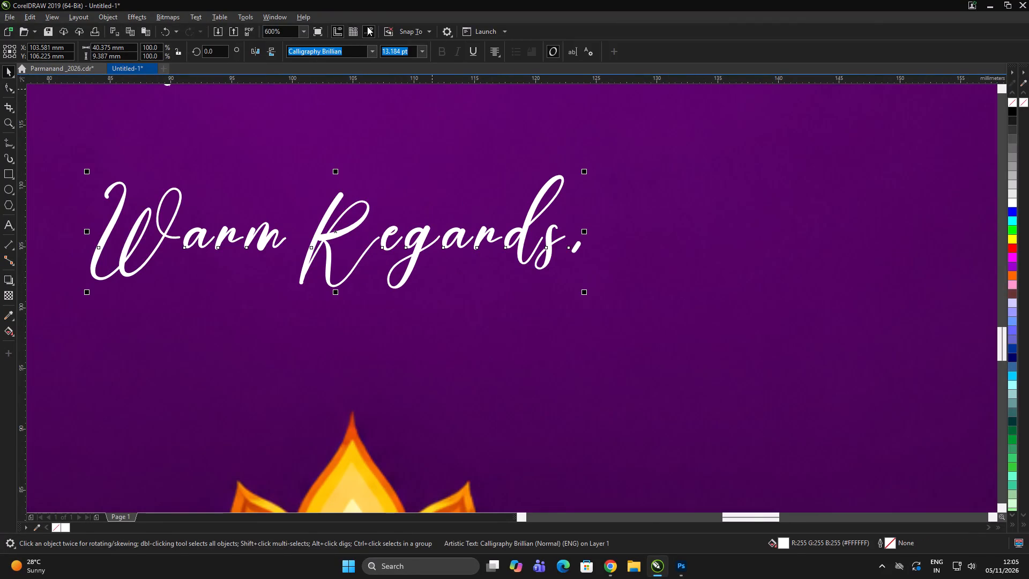
# Change the font of the "Warm Regards," text to Tempting.
pyautogui.doubleClick(349, 51)
pyautogui.hotkey('ctrl', 'a')
pyautogui.write('temp')
pyautogui.press('Return')
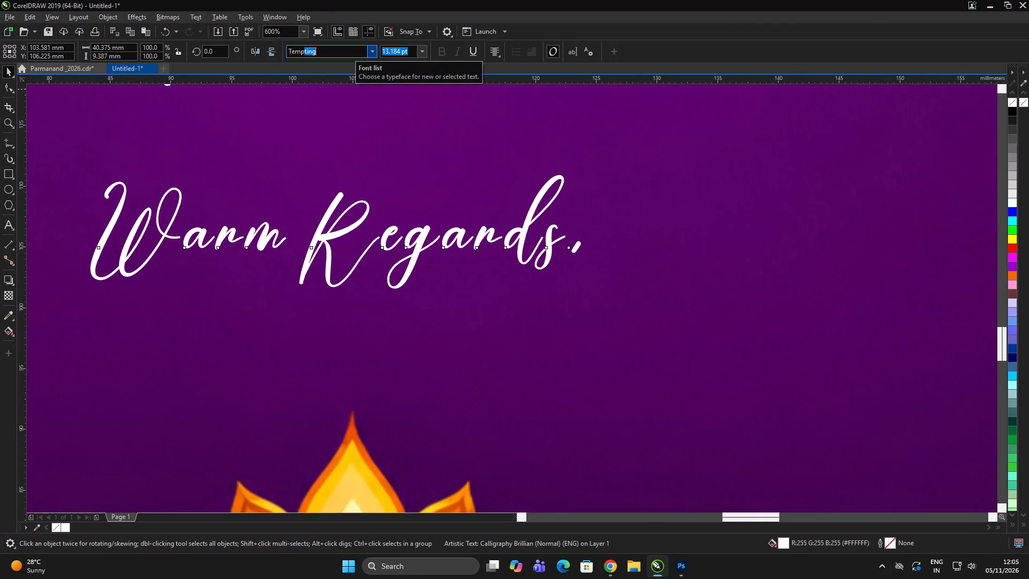
pyautogui.scroll(-3, 426, 228)
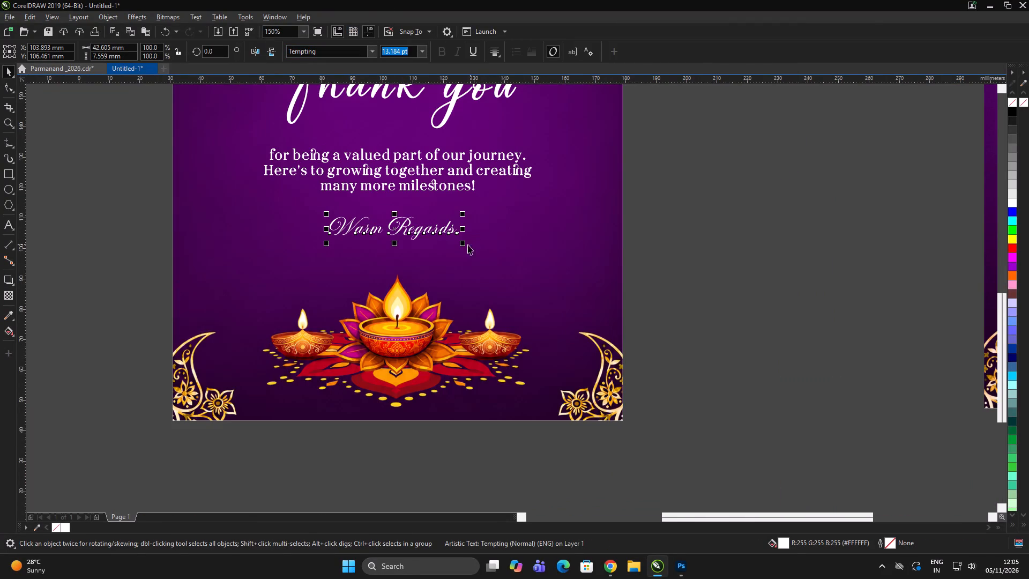
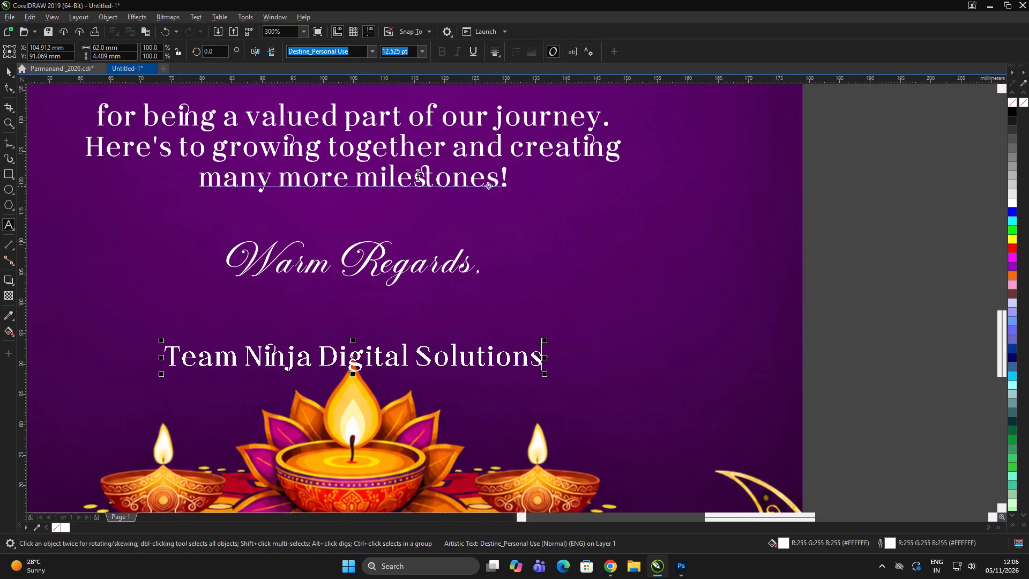
# Move the "Team Ninja Digital Solutions" text up directly beneath "Warm Regards," and enlarge it to about 71 mm wide.
pyautogui.click(9, 73)
pyautogui.moveTo(358, 355); pyautogui.dragTo(360, 326)
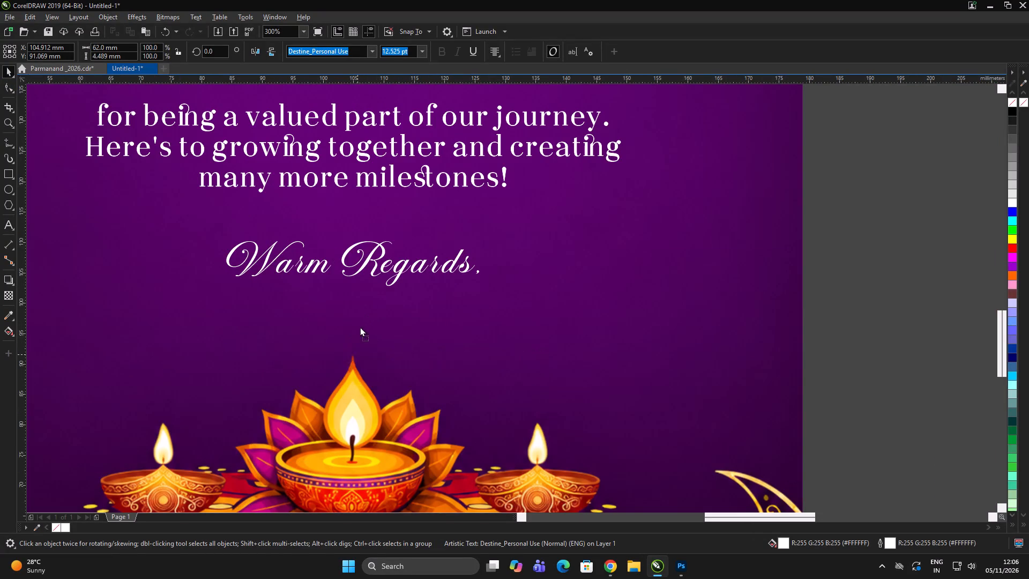
pyautogui.moveTo(360, 326); pyautogui.dragTo(367, 298)
pyautogui.moveTo(545, 317); pyautogui.dragTo(560, 324)
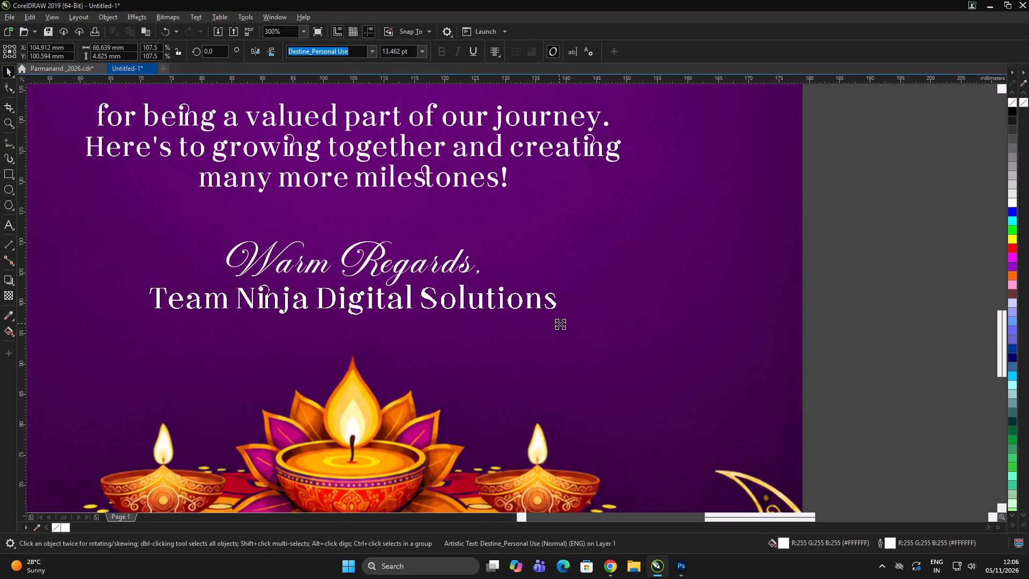
pyautogui.moveTo(560, 324); pyautogui.dragTo(573, 327)
pyautogui.scroll(1, 552, 302)
pyautogui.scroll(-1, 427, 277)
pyautogui.click(702, 218)
pyautogui.scroll(-3, 477, 226)
pyautogui.doubleClick(629, 209)
# Shift the "Team Ninja Digital Solutions" line slightly down to add a little space beneath "Warm Regards,".
pyautogui.scroll(1, 499, 216)
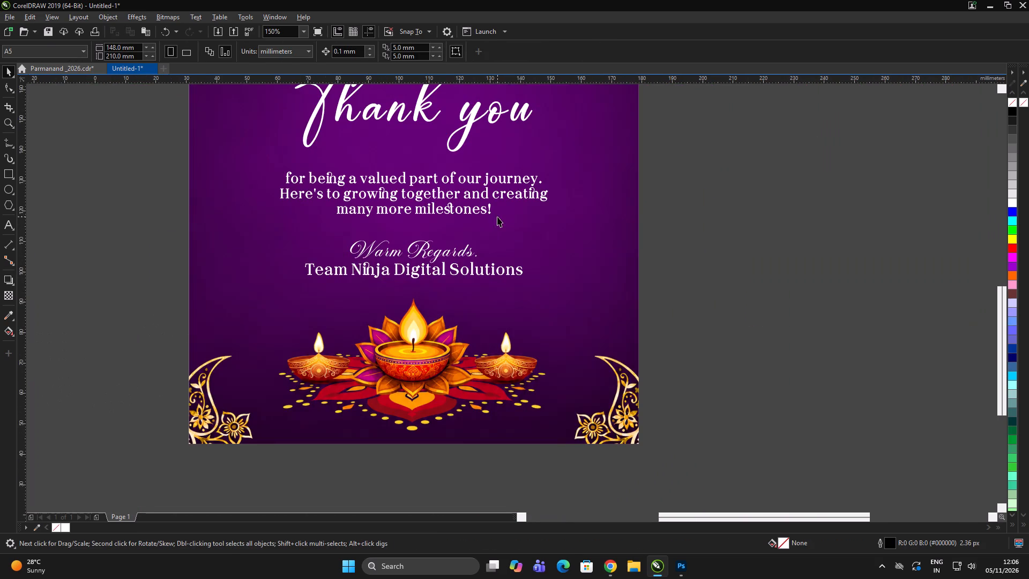
pyautogui.doubleClick(719, 239)
pyautogui.scroll(1, 419, 286)
pyautogui.click(412, 262)
pyautogui.scroll(1, 413, 262)
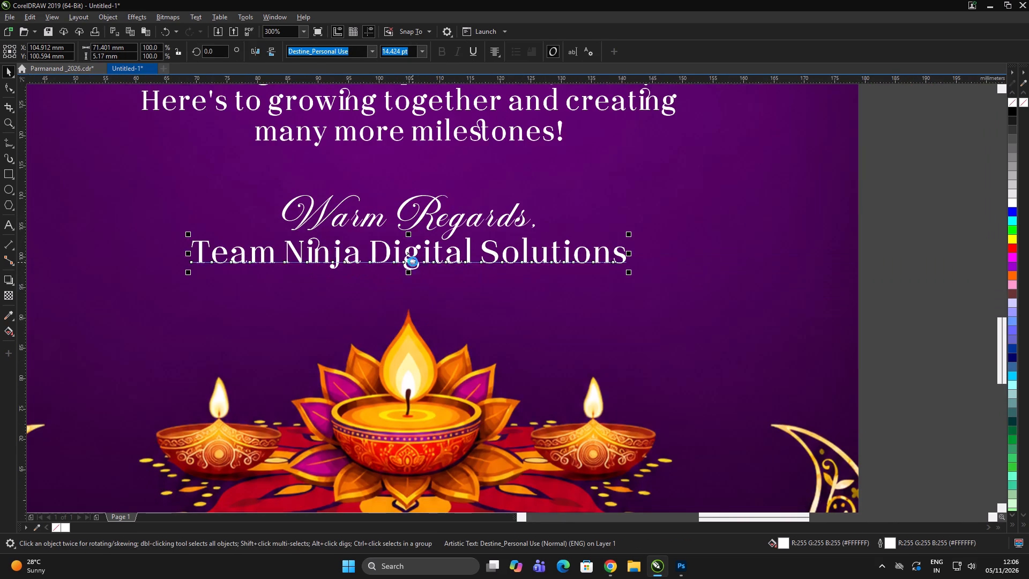
pyautogui.moveTo(413, 261); pyautogui.dragTo(414, 266)
pyautogui.scroll(-4, 363, 274)
pyautogui.click(595, 243)
pyautogui.click(609, 242)
pyautogui.click(615, 241)
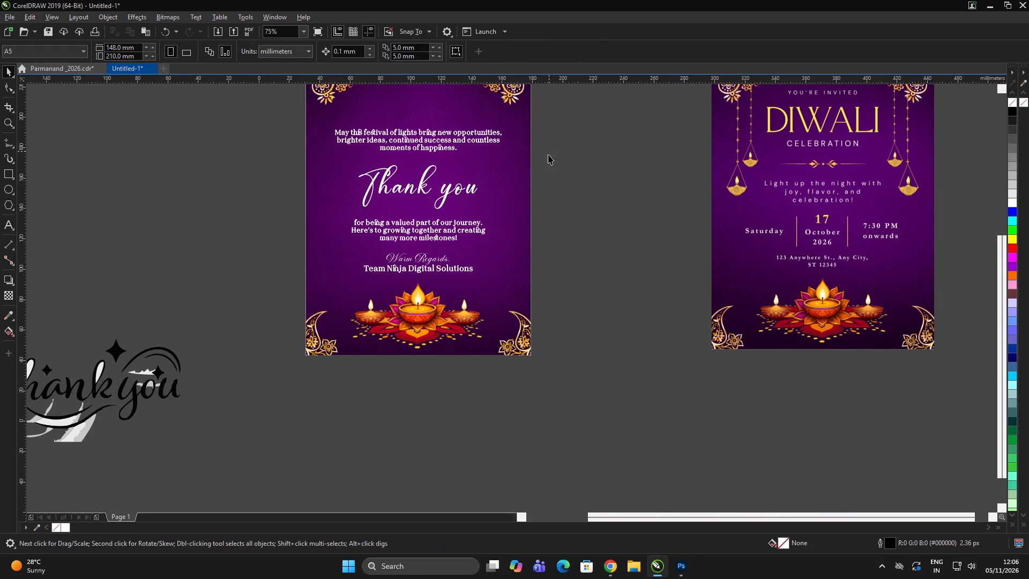
pyautogui.scroll(-2, 497, 207)
pyautogui.scroll(1, 508, 203)
pyautogui.click(562, 169)
pyautogui.doubleClick(565, 168)
pyautogui.click(569, 165)
# Start opening another drawing and locate the Ninja Solution folder inside Bharat Data on New Volume (D:).
pyautogui.hotkey('ctrl', 'o')
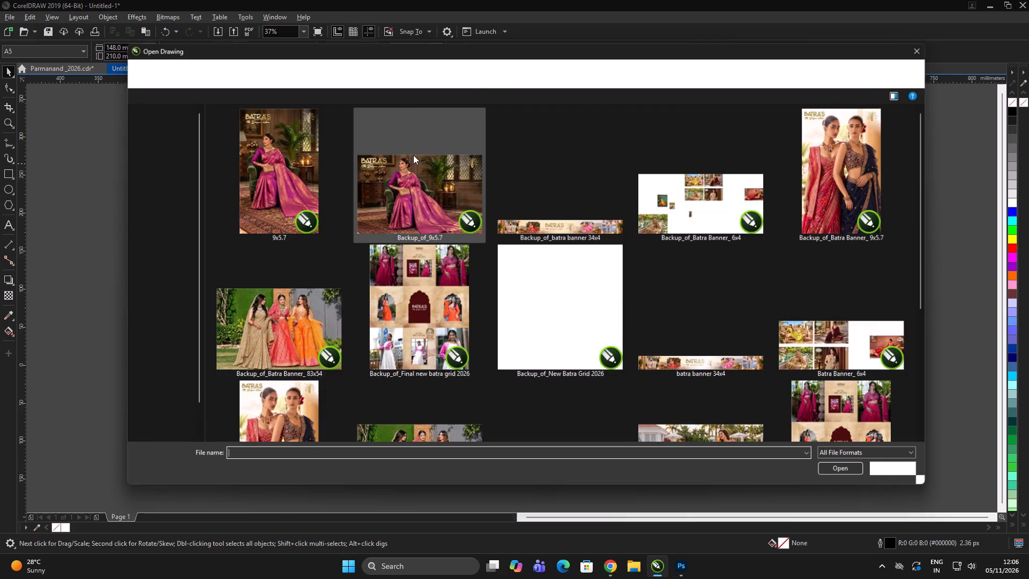
pyautogui.scroll(-16, 361, 235)
pyautogui.click(163, 403)
pyautogui.click(233, 124)
pyautogui.click(275, 182)
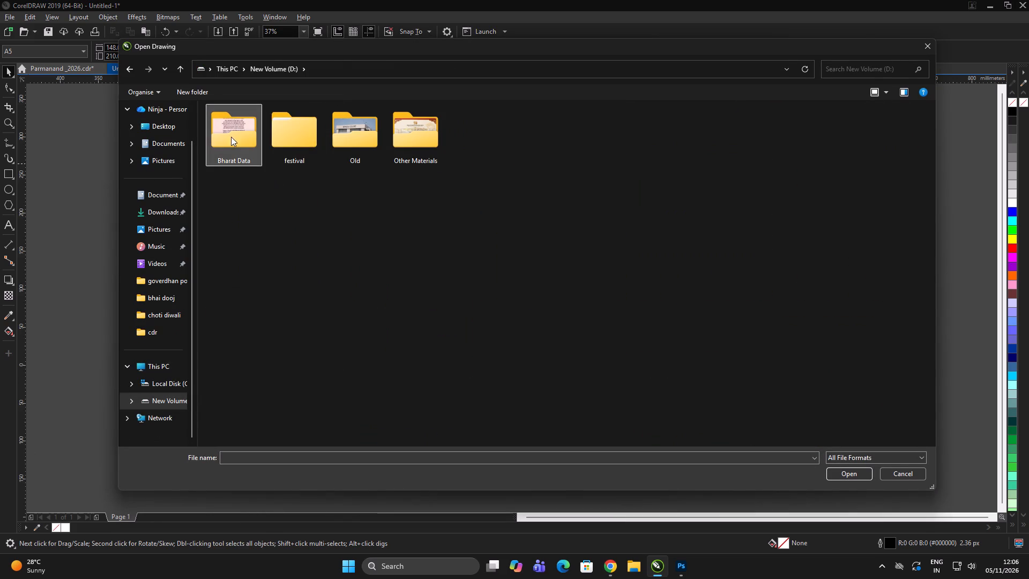
pyautogui.click(230, 134)
pyautogui.moveTo(230, 133); pyautogui.dragTo(236, 142)
pyautogui.click(262, 190)
pyautogui.write('nina')
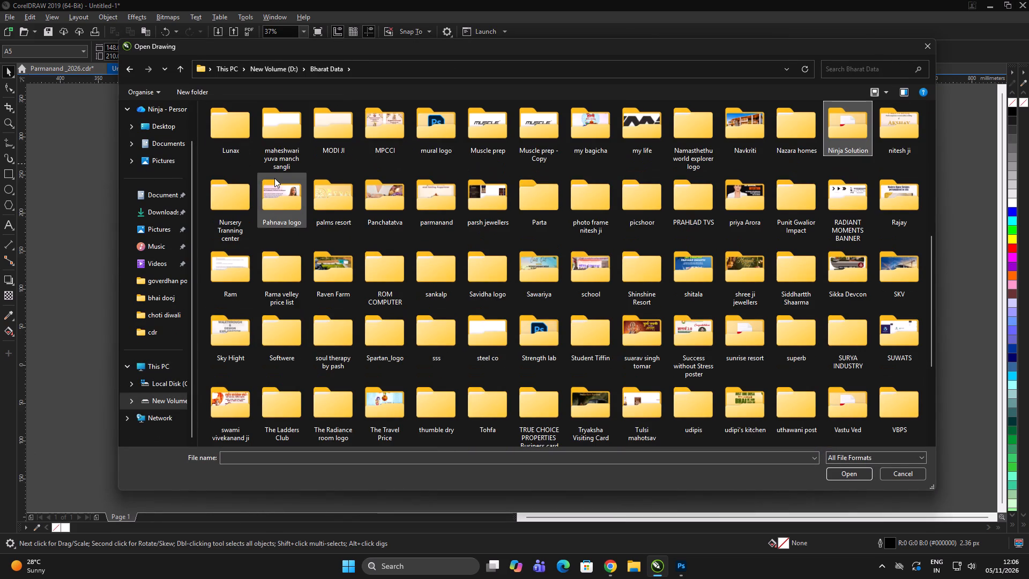
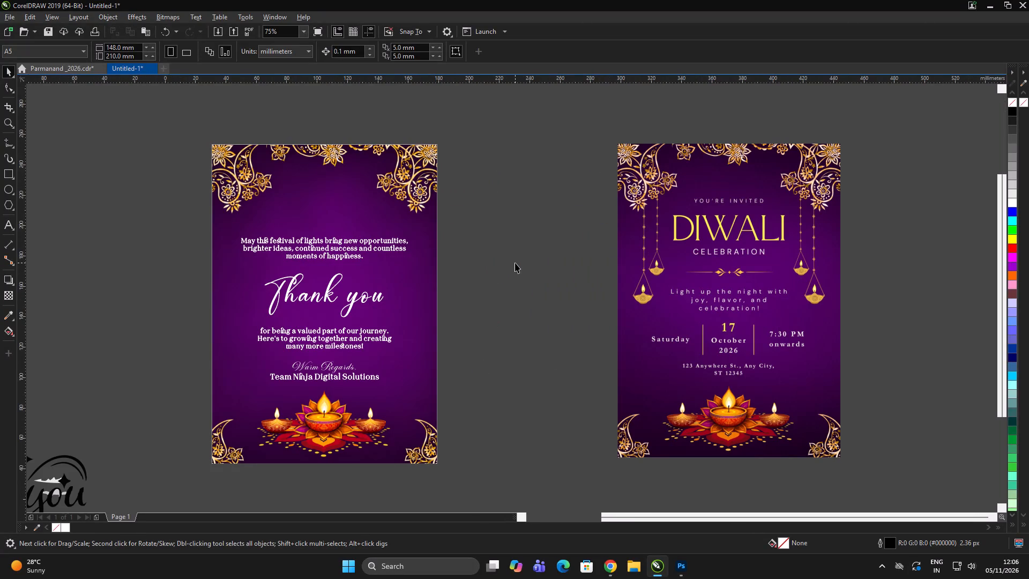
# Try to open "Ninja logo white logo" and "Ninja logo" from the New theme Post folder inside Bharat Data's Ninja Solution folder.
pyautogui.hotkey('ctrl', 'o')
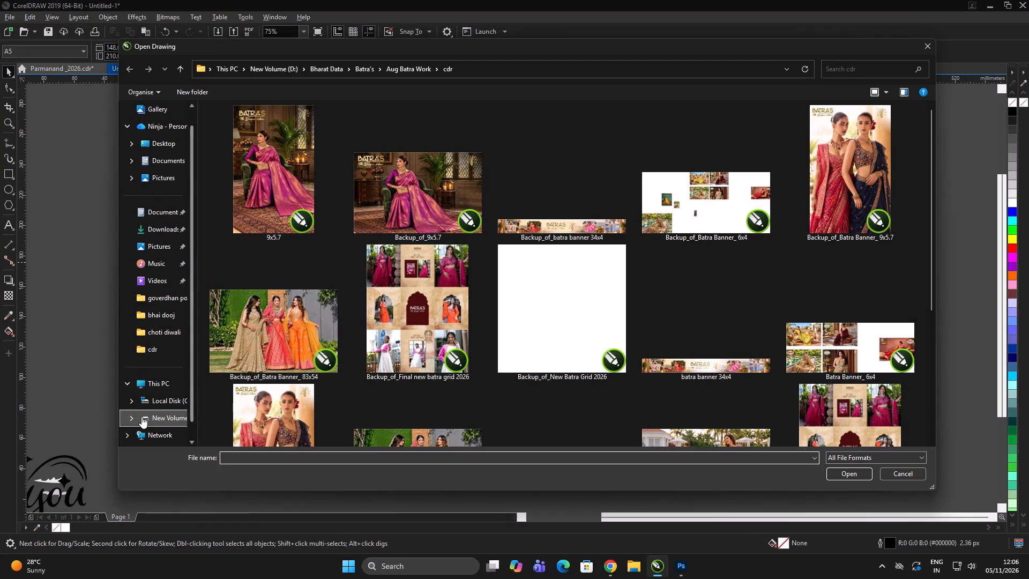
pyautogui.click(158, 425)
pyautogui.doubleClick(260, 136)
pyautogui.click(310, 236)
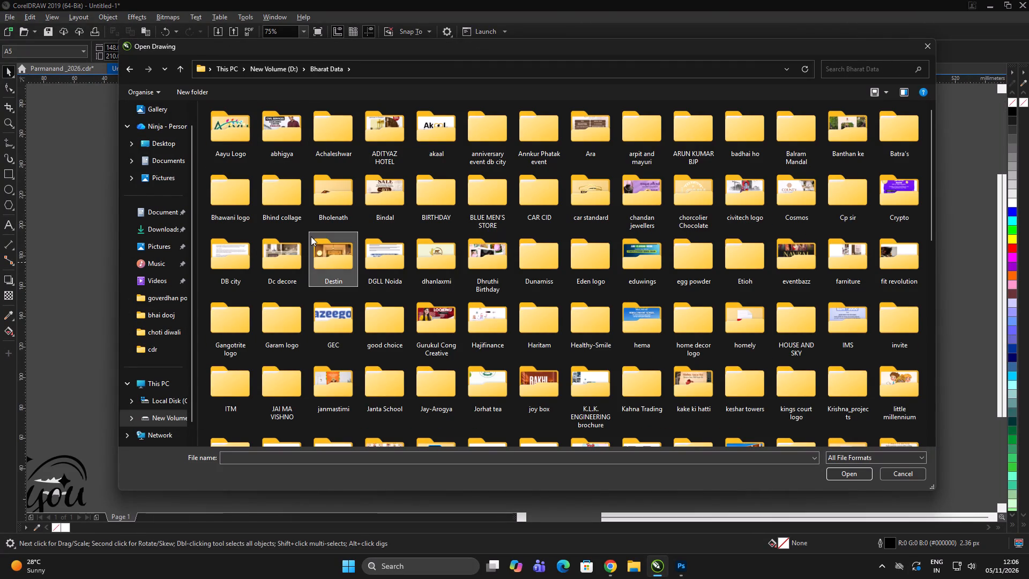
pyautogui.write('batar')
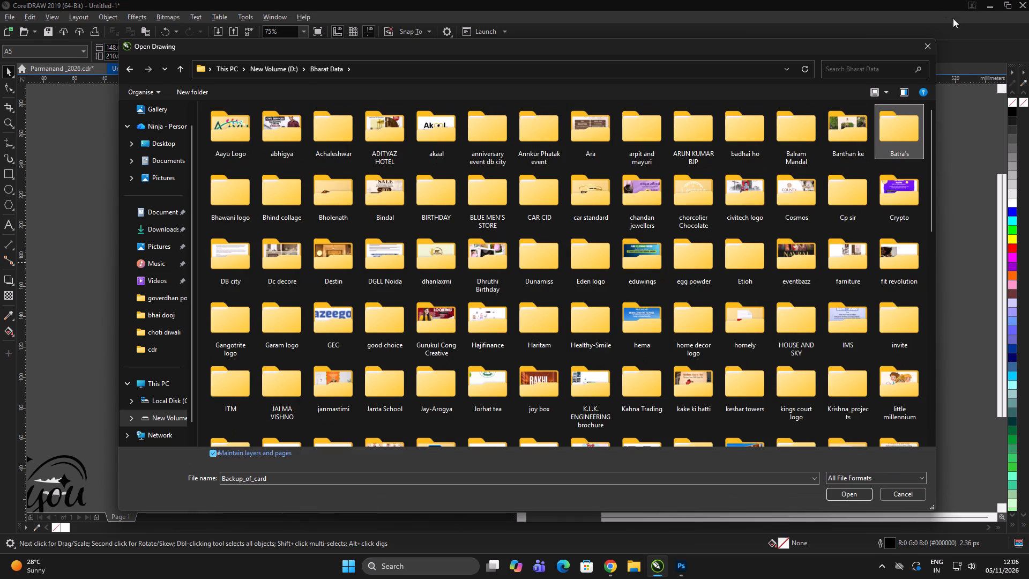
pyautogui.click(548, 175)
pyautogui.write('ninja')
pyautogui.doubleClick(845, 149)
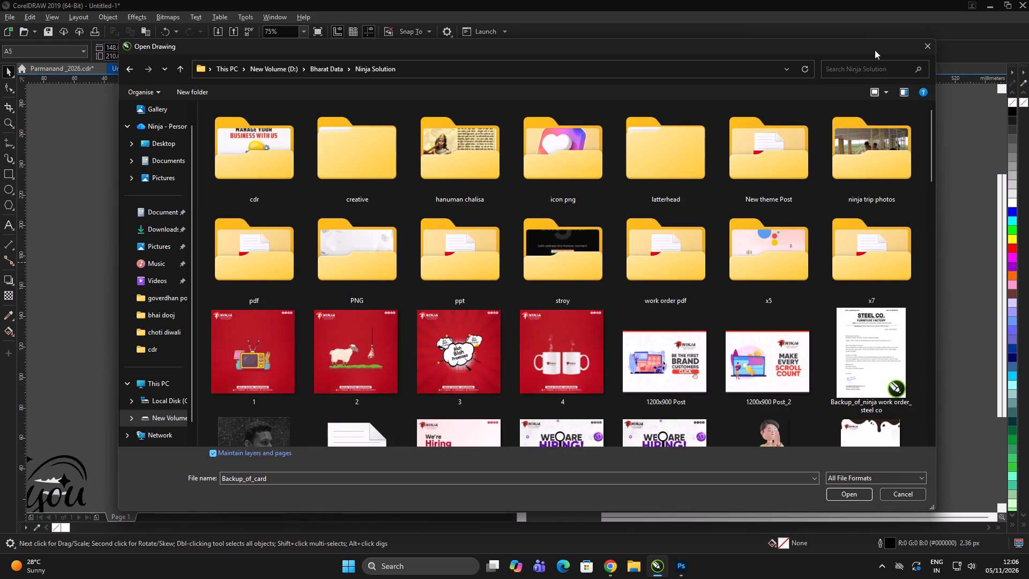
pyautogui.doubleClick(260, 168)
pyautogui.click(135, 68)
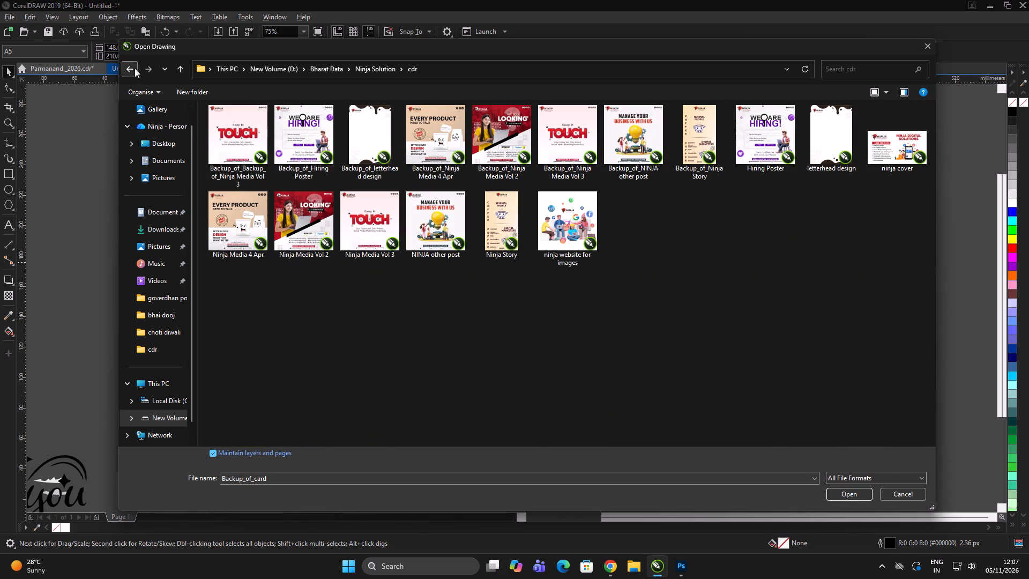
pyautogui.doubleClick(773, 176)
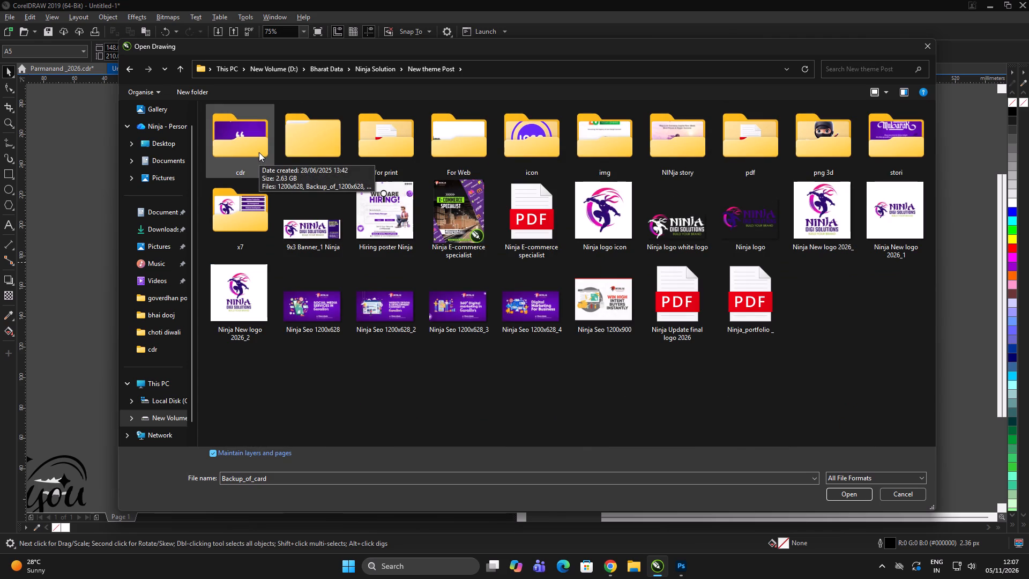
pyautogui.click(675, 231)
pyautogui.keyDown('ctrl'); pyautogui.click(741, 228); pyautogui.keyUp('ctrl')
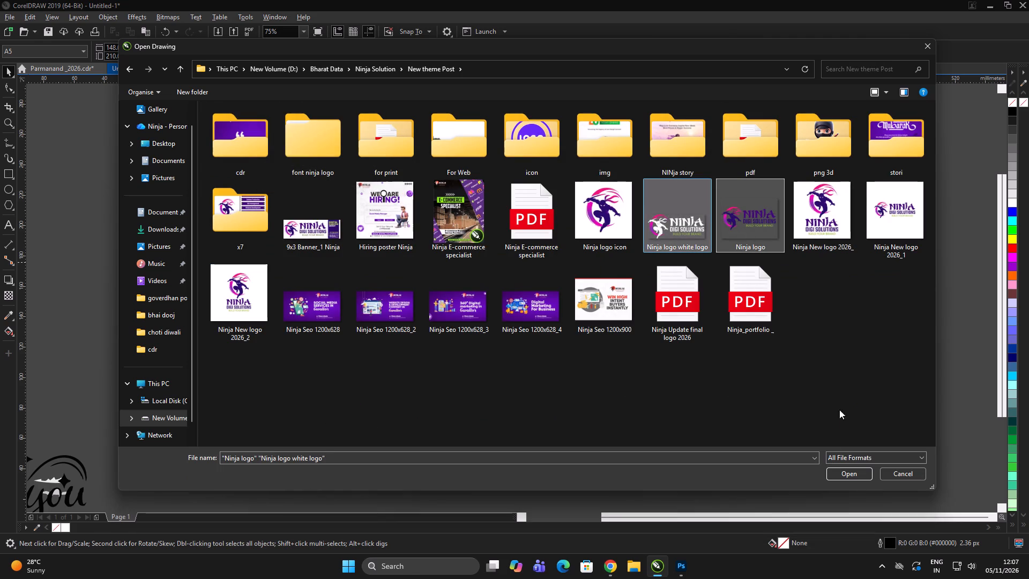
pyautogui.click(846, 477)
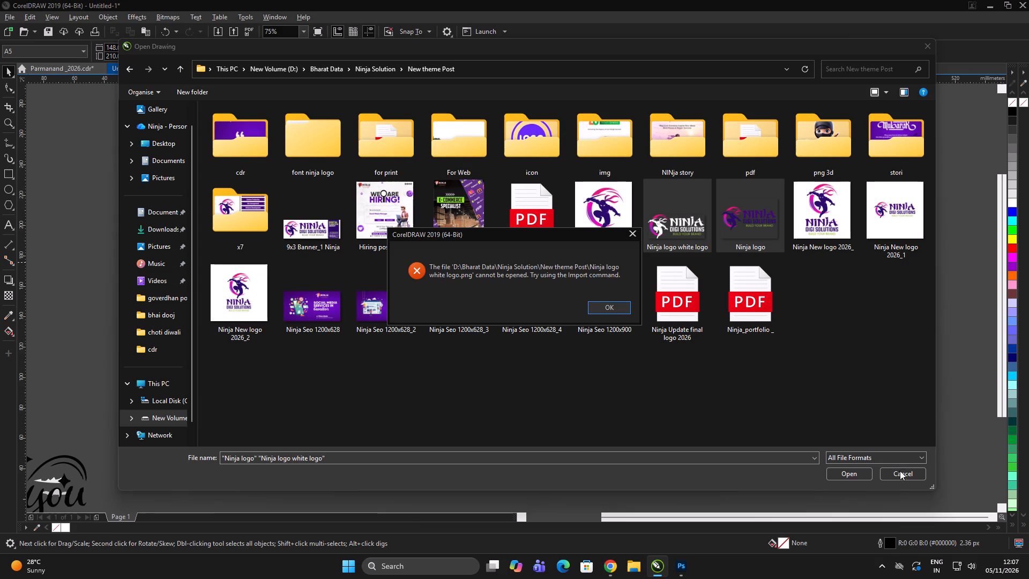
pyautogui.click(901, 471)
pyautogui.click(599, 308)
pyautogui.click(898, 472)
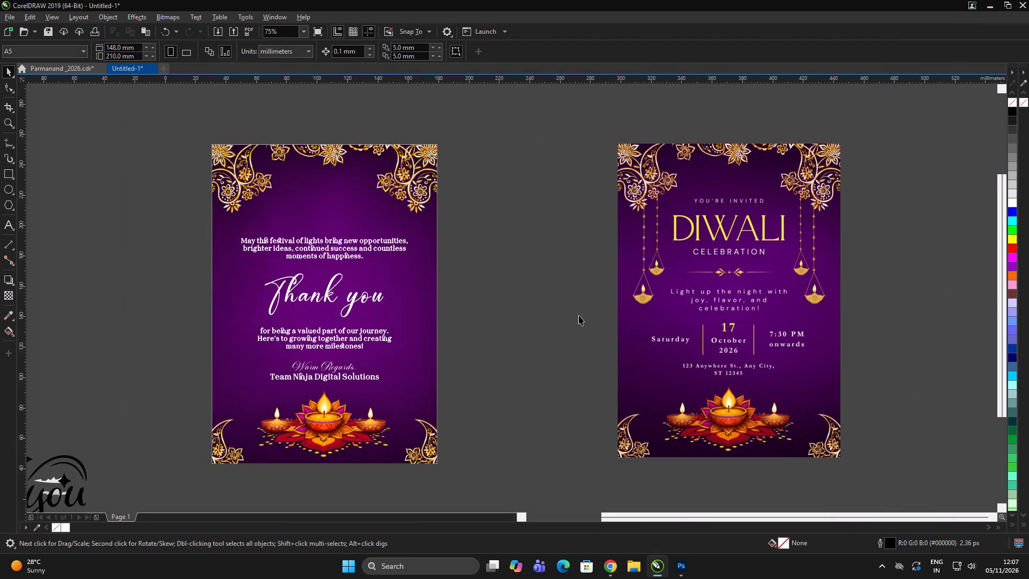
# Import "Ninja logo white logo" and "Ninja logo" from Ninja Solution's New theme Post folder and place both above the festival message.
pyautogui.tripleClick(566, 308)
pyautogui.hotkey('ctrl', 'i')
pyautogui.scroll(-7, 309, 343)
pyautogui.click(153, 404)
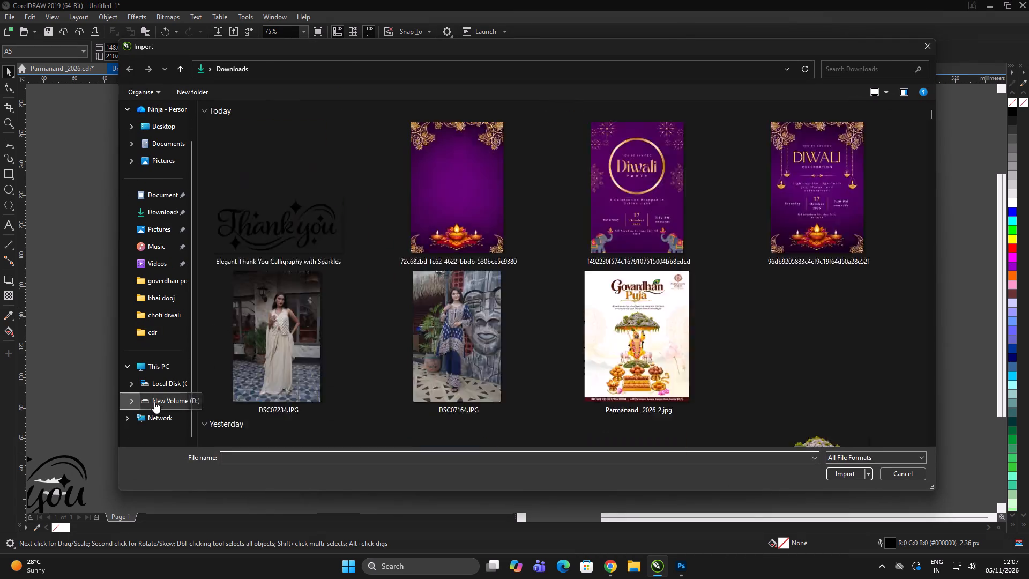
pyautogui.doubleClick(235, 150)
pyautogui.click(264, 204)
pyautogui.write('ninja')
pyautogui.doubleClick(842, 139)
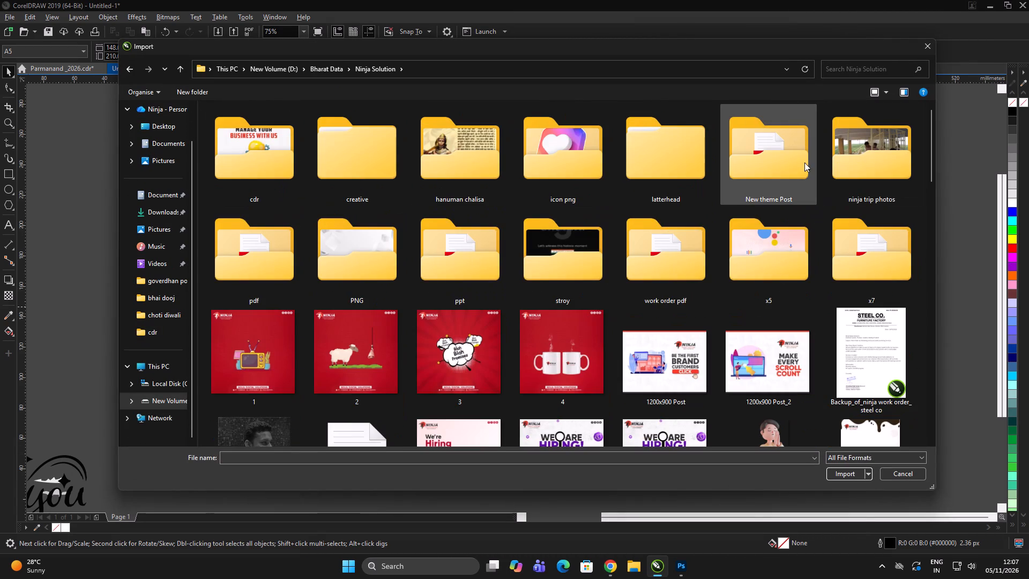
pyautogui.doubleClick(781, 175)
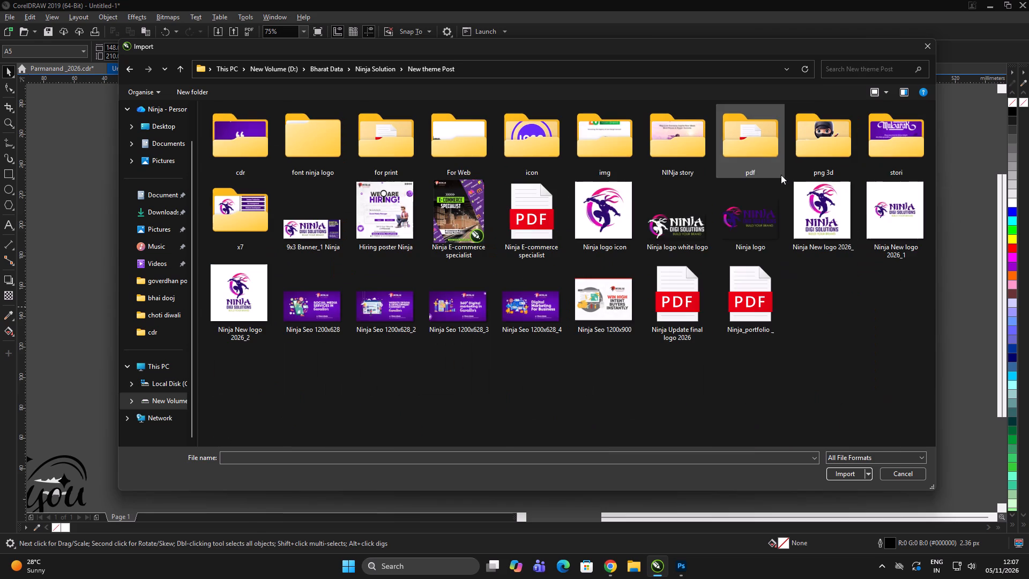
pyautogui.click(684, 222)
pyautogui.keyDown('shift'); pyautogui.click(748, 217); pyautogui.keyUp('shift')
pyautogui.click(846, 472)
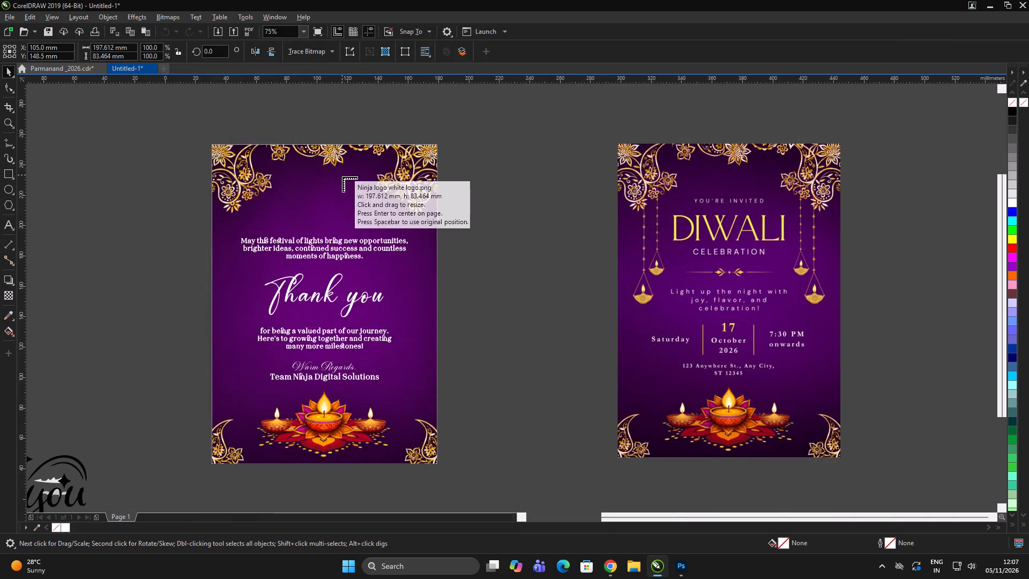
pyautogui.scroll(2, 325, 187)
pyautogui.moveTo(267, 179); pyautogui.dragTo(442, 279)
pyautogui.moveTo(441, 182); pyautogui.dragTo(659, 323)
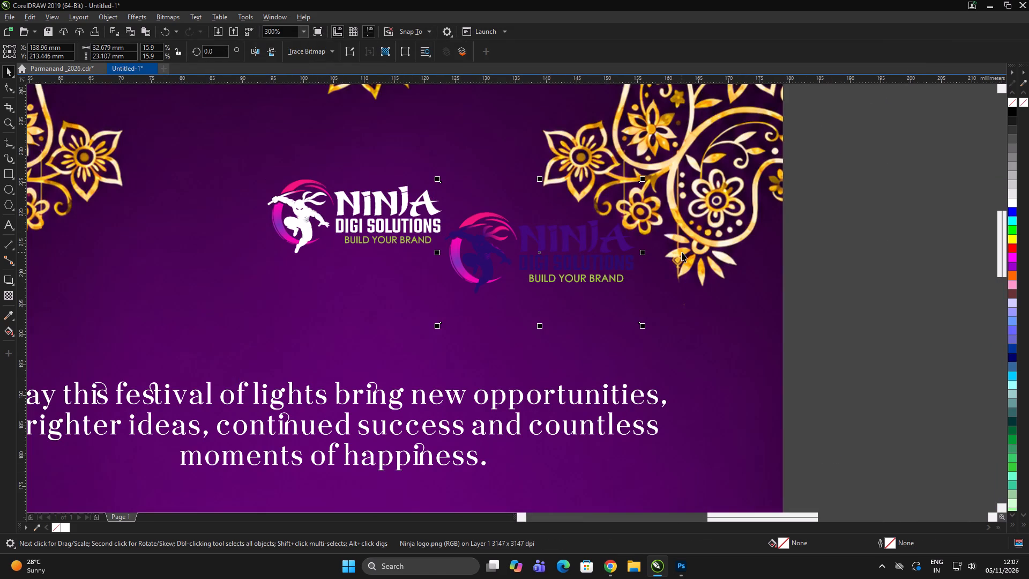
# Delete the dark purple version of the logo from the card.
pyautogui.press('Delete')
# Enlarge the white Ninja logo to about 54 mm wide and position it between the top ornaments, above the festival message.
pyautogui.click(412, 217)
pyautogui.scroll(-2, 406, 208)
pyautogui.moveTo(435, 234); pyautogui.dragTo(453, 246)
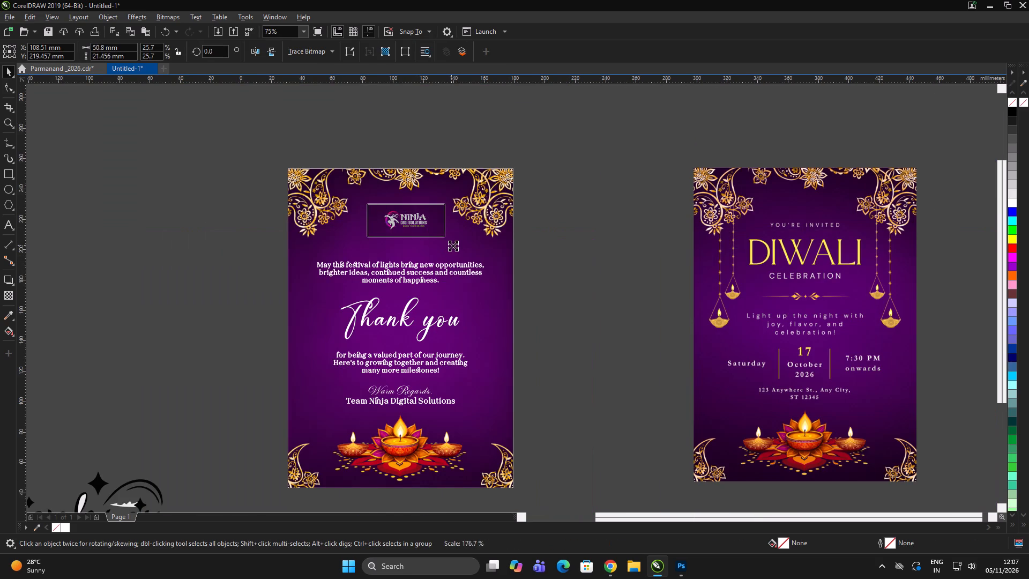
pyautogui.moveTo(453, 246); pyautogui.dragTo(454, 246)
pyautogui.scroll(1, 428, 228)
pyautogui.moveTo(417, 206); pyautogui.dragTo(407, 224)
pyautogui.click(421, 229)
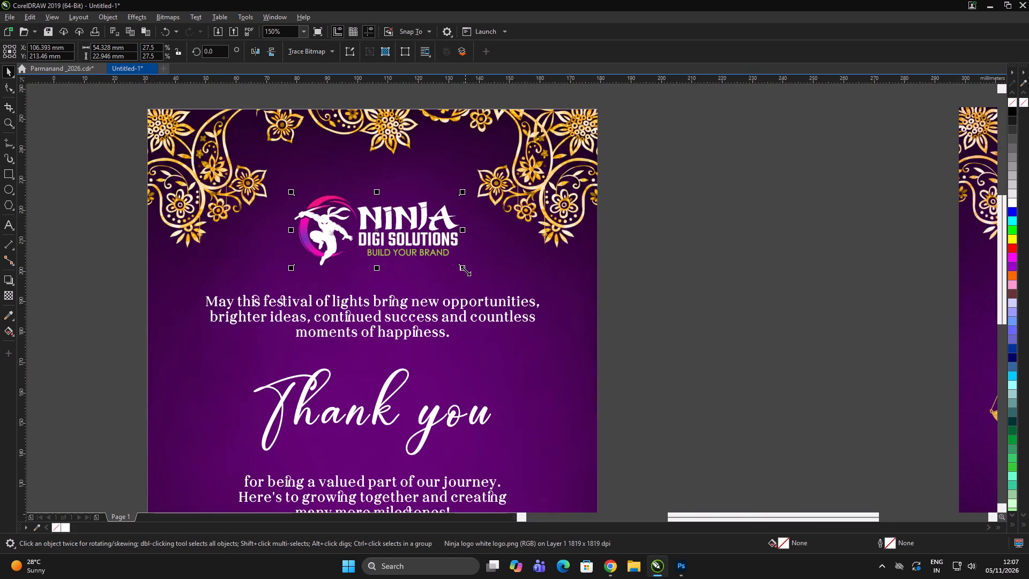
# Centre the white Ninja logo horizontally on the card background.
pyautogui.click(465, 270)
pyautogui.keyDown('shift'); pyautogui.click(525, 283); pyautogui.keyUp('shift')
pyautogui.press('c')
pyautogui.click(667, 261)
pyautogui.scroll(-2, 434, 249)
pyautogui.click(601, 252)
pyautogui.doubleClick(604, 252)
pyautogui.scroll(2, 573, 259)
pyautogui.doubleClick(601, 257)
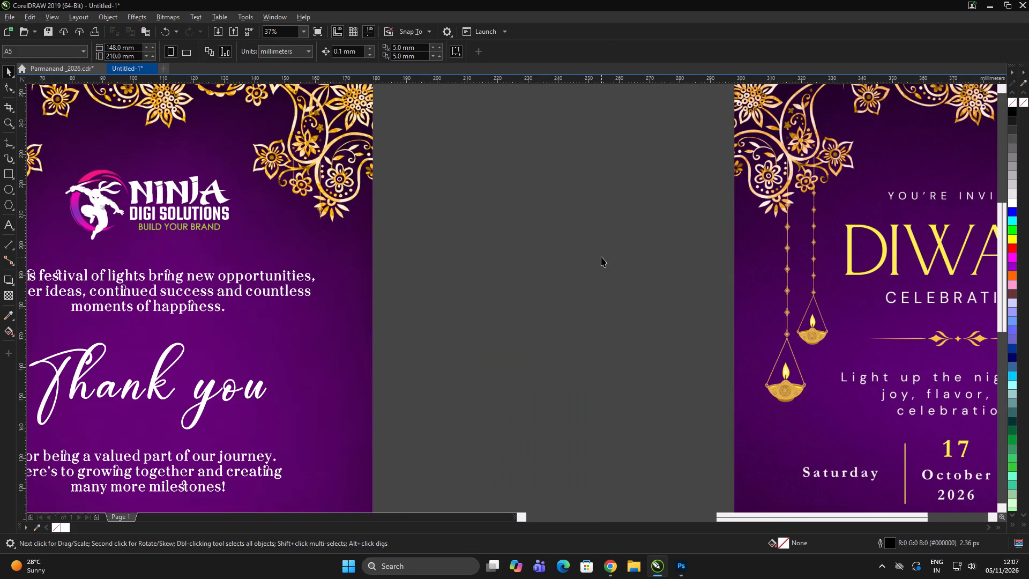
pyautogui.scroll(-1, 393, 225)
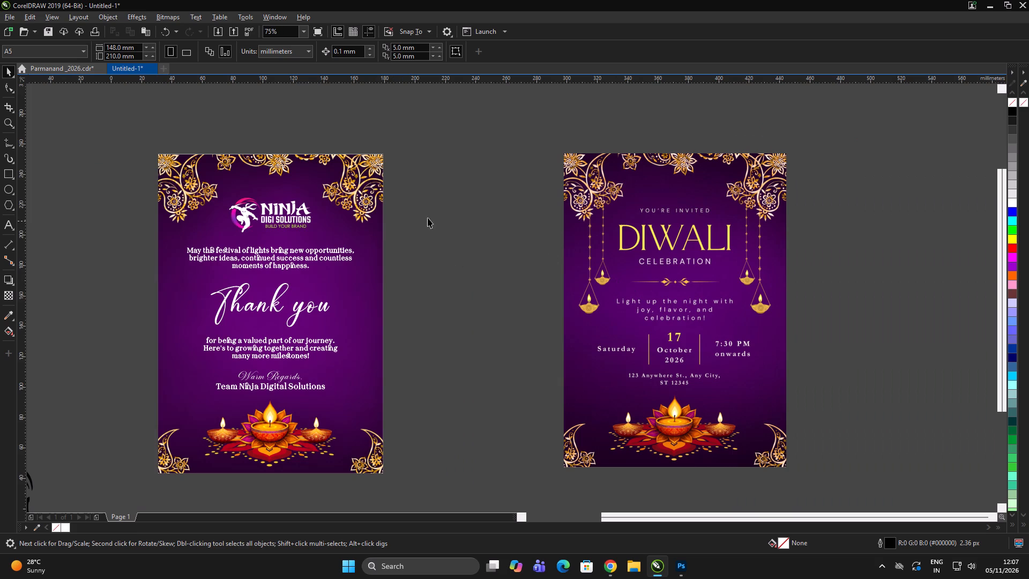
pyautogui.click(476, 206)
# Enlarge the white Ninja logo slightly to about 58 mm wide, keeping it centred in place.
pyautogui.scroll(1, 269, 227)
pyautogui.click(262, 223)
pyautogui.moveTo(360, 241); pyautogui.dragTo(362, 243)
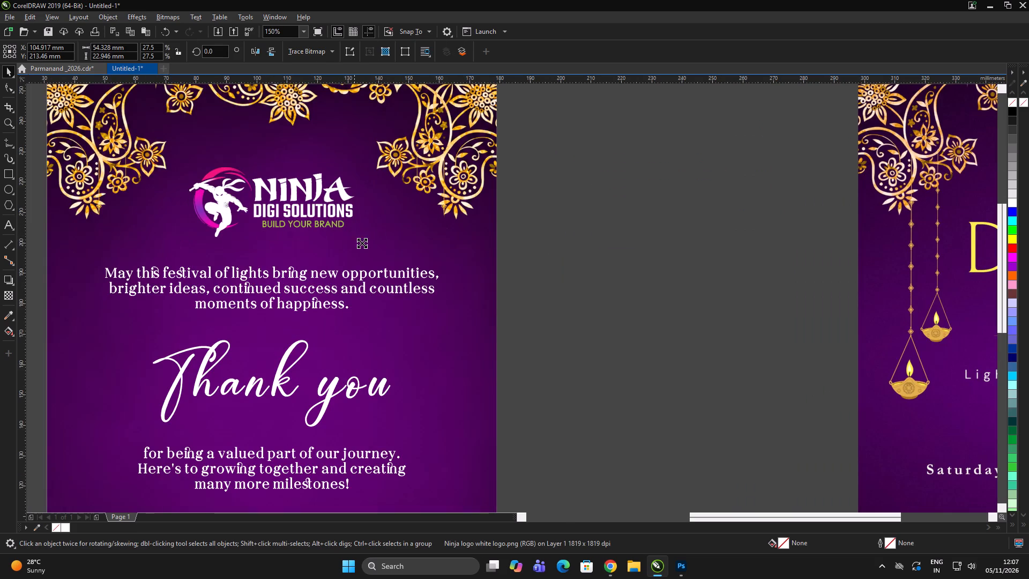
pyautogui.moveTo(362, 243); pyautogui.dragTo(365, 246)
# Preview the thank-you card in full screen to check its overall layout.
pyautogui.scroll(-2, 358, 205)
pyautogui.doubleClick(462, 209)
pyautogui.press('z')
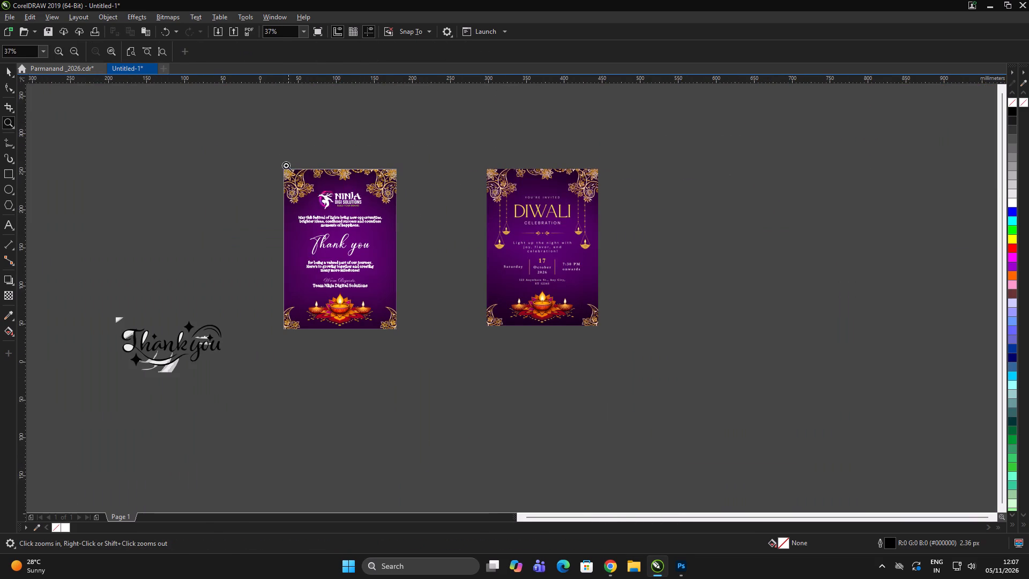
pyautogui.moveTo(274, 160); pyautogui.dragTo(419, 333)
pyautogui.press('F9')
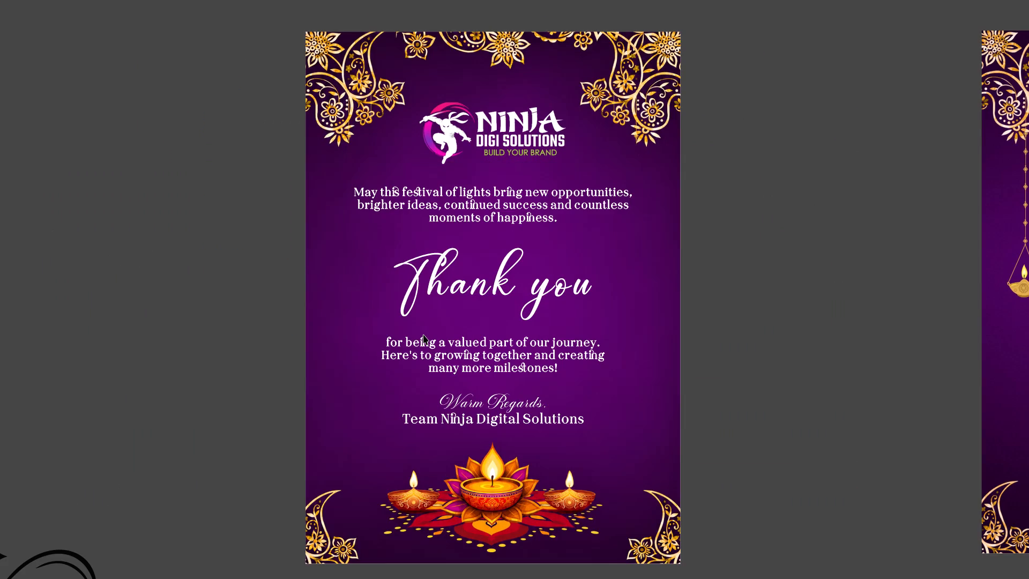
pyautogui.press('space')
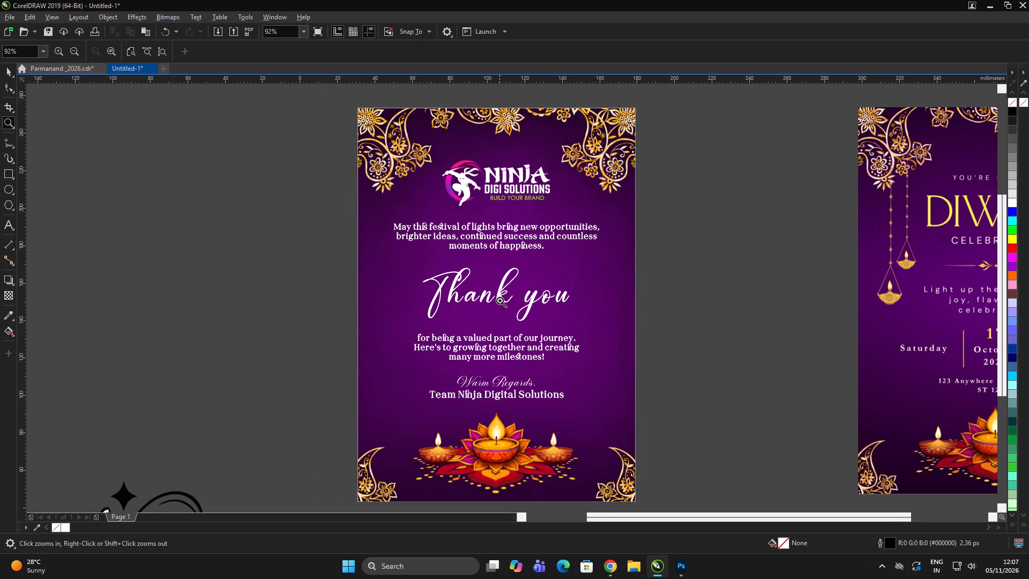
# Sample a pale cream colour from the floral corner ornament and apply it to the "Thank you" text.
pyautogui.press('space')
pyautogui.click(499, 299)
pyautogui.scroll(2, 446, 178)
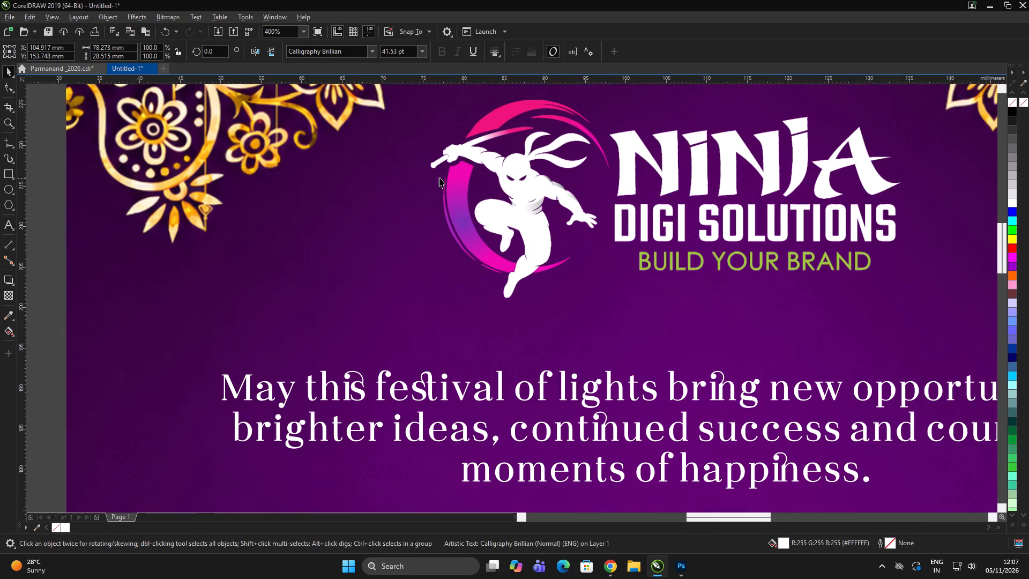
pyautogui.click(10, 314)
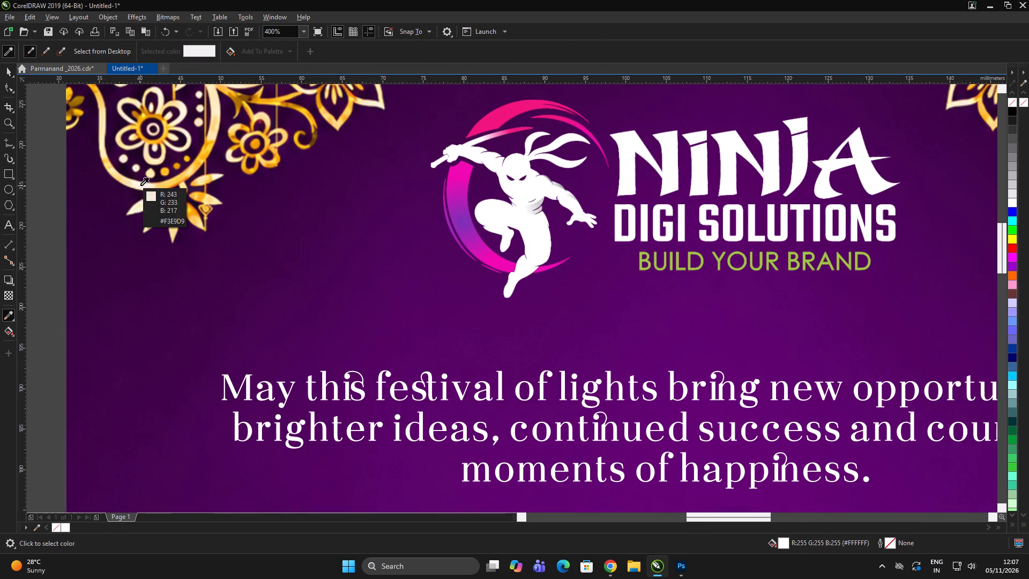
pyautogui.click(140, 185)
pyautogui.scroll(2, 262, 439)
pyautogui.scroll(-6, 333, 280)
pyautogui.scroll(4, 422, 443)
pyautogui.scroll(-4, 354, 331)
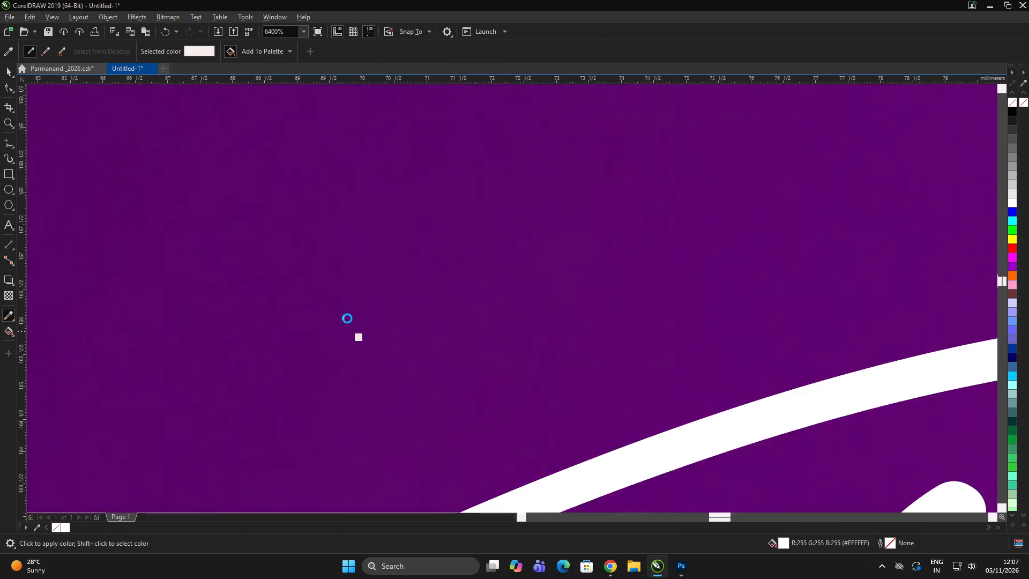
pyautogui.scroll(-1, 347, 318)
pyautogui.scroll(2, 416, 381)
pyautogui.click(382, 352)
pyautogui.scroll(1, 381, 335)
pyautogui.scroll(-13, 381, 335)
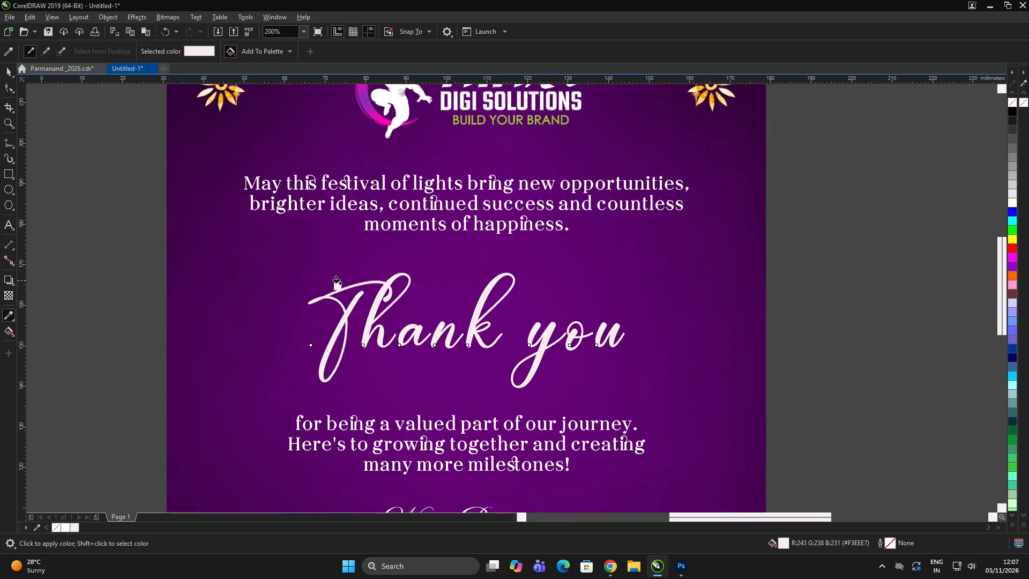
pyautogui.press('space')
# Sample the golden yellow #F9CF60 from the floral corner ornament and apply it to the "Thank you" text.
pyautogui.scroll(-1, 310, 285)
pyautogui.scroll(6, 271, 186)
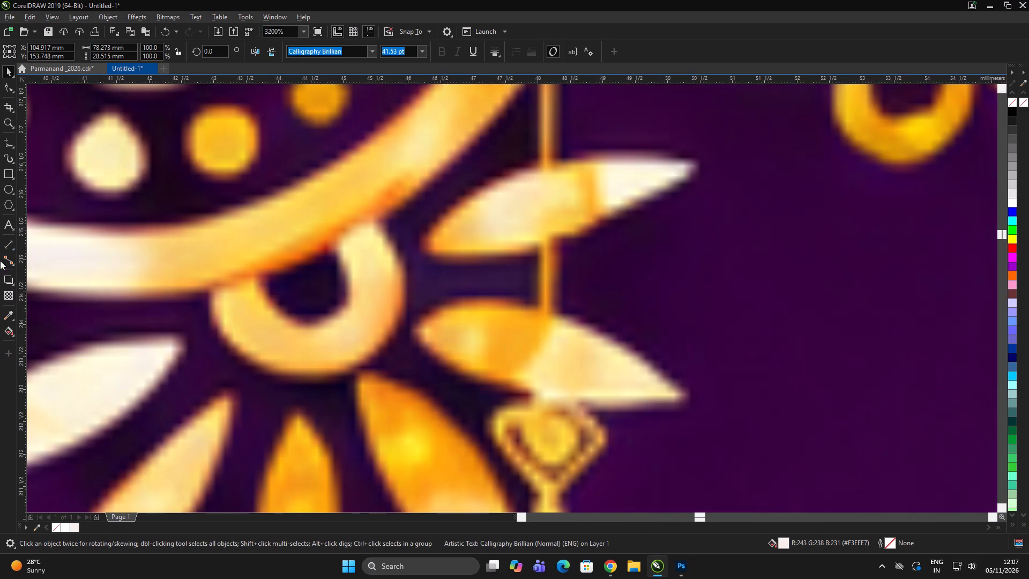
pyautogui.click(6, 314)
pyautogui.click(212, 247)
pyautogui.scroll(-13, 163, 217)
pyautogui.scroll(5, 315, 433)
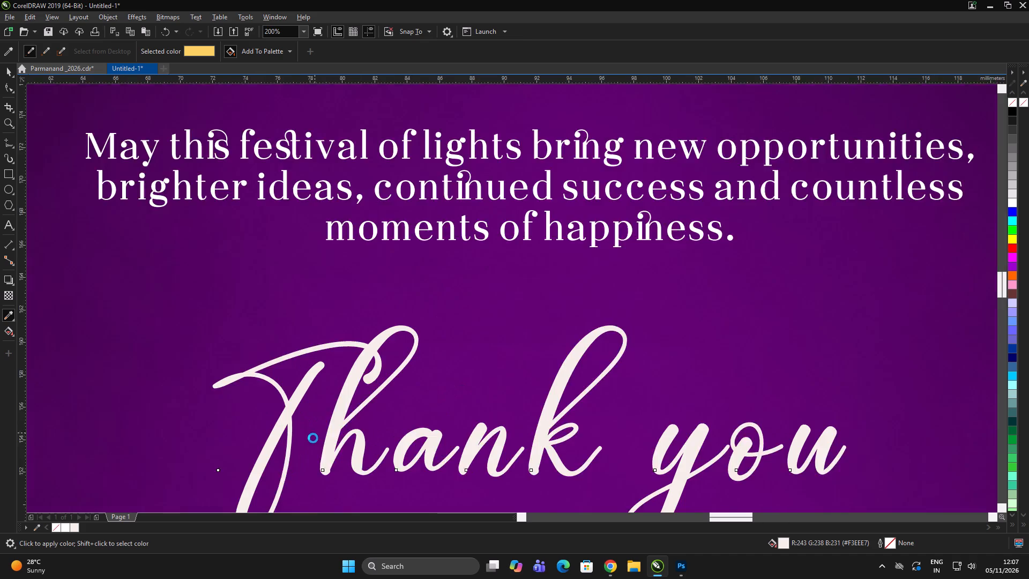
pyautogui.click(363, 406)
pyautogui.press('space')
# Apply a linear fountain fill to the "Thank you" text, running from gold at the top to white at the bottom.
pyautogui.scroll(-3, 364, 384)
pyautogui.click(361, 389)
pyautogui.scroll(-6, 337, 330)
pyautogui.scroll(3, 334, 337)
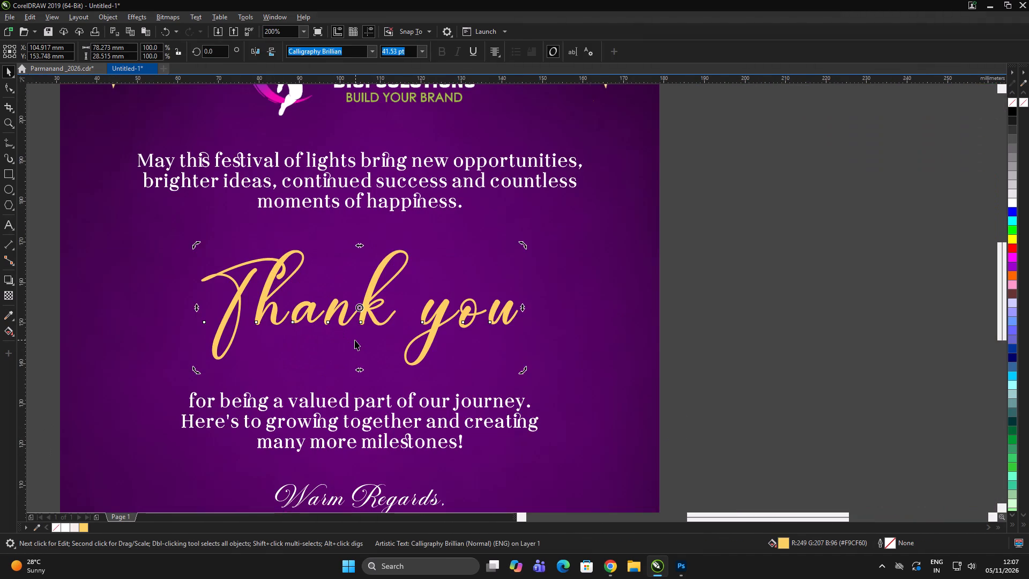
pyautogui.press('g')
pyautogui.moveTo(392, 229); pyautogui.dragTo(360, 343)
pyautogui.press('space')
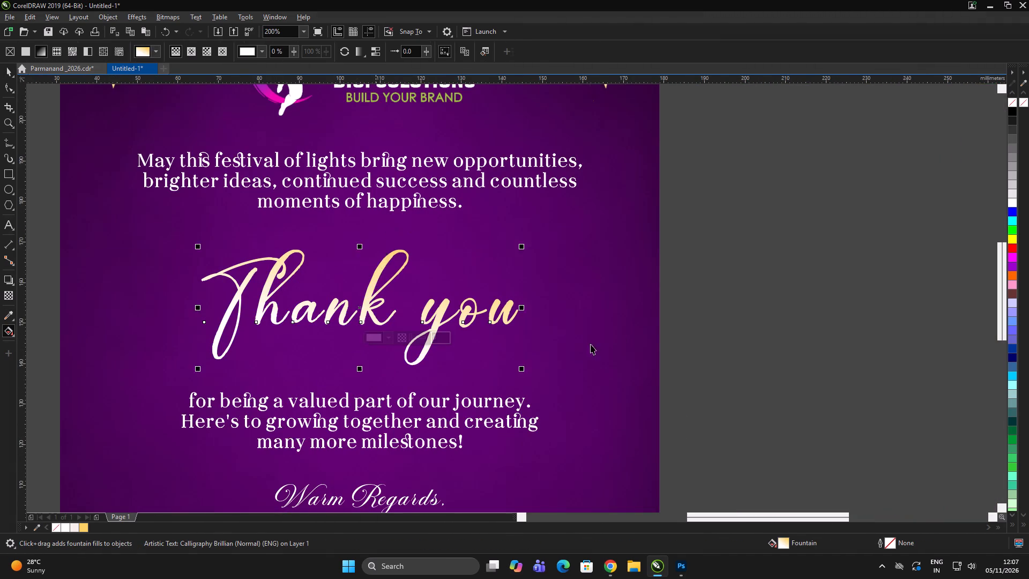
# Examine the card's overall composition, checking the logo's size and placement and the gradient "Thank you" text.
pyautogui.scroll(-3, 508, 311)
pyautogui.click(623, 270)
pyautogui.doubleClick(628, 270)
pyautogui.scroll(1, 602, 271)
pyautogui.doubleClick(654, 259)
pyautogui.click(617, 259)
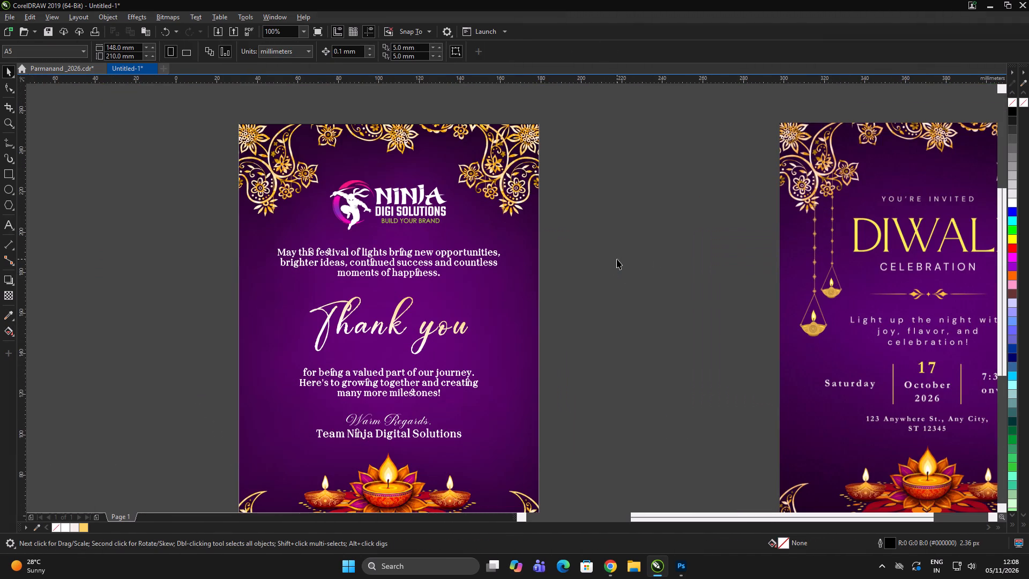
pyautogui.click(428, 204)
pyautogui.scroll(2, 430, 202)
pyautogui.scroll(-2, 403, 200)
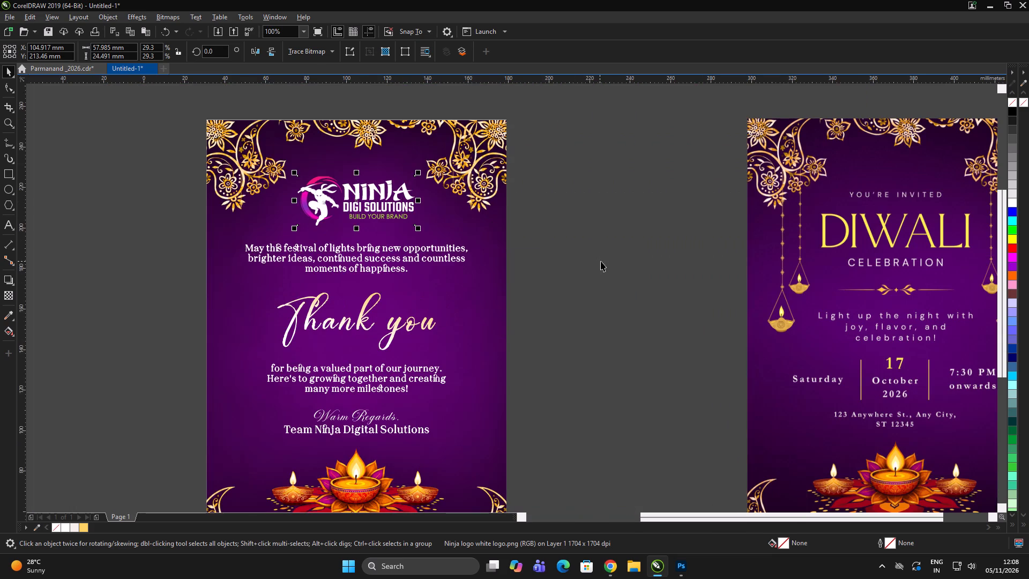
pyautogui.tripleClick(601, 261)
pyautogui.click(600, 262)
pyautogui.click(403, 210)
pyautogui.tripleClick(564, 258)
pyautogui.click(356, 199)
pyautogui.scroll(-1, 322, 179)
pyautogui.click(452, 188)
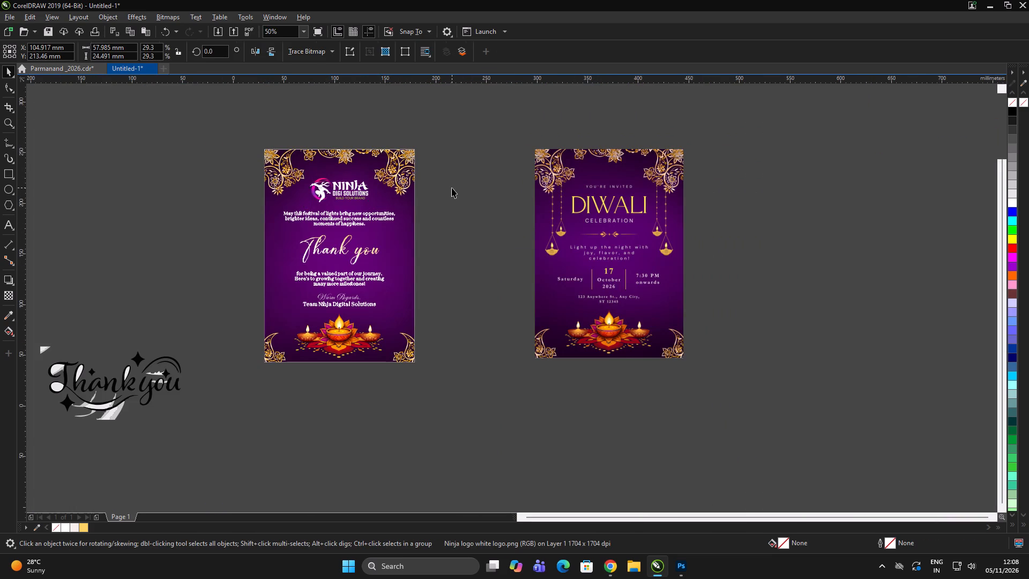
# Group all the objects of the Ninja Digi Solutions thank-you card together.
pyautogui.moveTo(452, 188); pyautogui.dragTo(447, 186)
pyautogui.moveTo(234, 135); pyautogui.dragTo(459, 401)
pyautogui.hotkey('ctrl', 'g')
pyautogui.keyDown('ctrl'); pyautogui.click(494, 372); pyautogui.keyUp('ctrl')
pyautogui.click(497, 371)
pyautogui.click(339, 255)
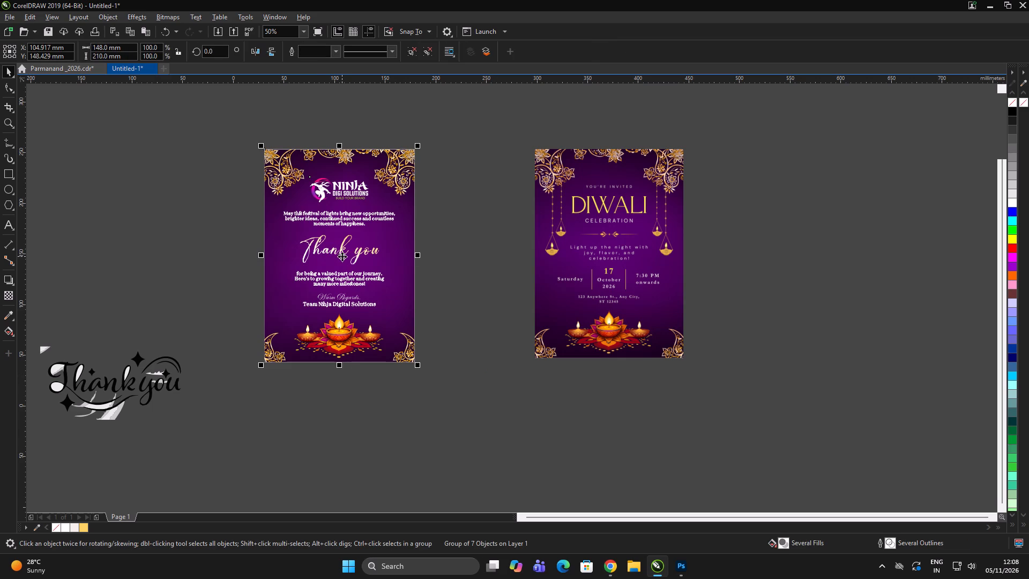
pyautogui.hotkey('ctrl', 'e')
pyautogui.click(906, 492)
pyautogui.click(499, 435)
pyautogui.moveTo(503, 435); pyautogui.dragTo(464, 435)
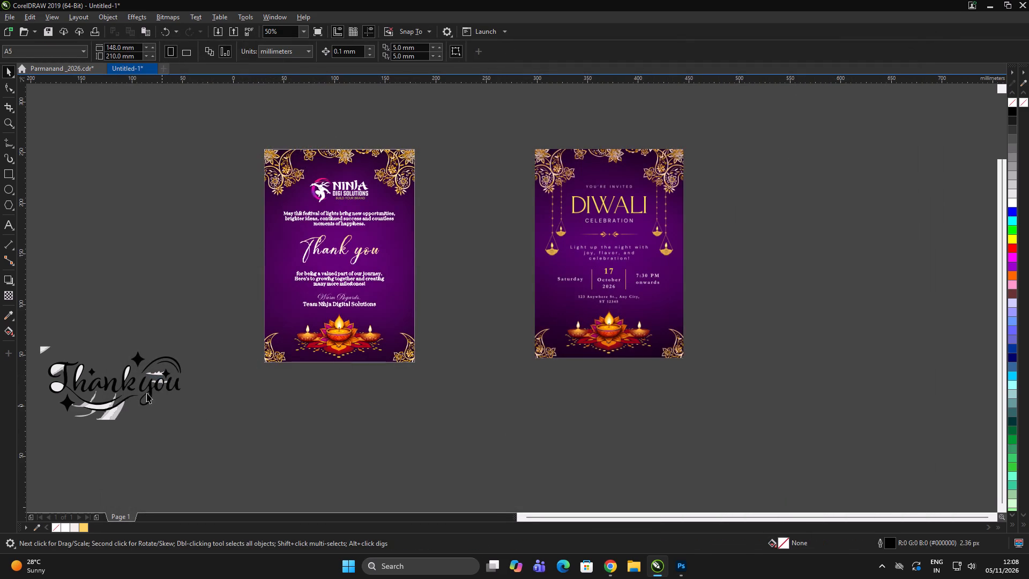
# Delete the spare black "Thank you" lettering and leftover shapes lying outside the card.
pyautogui.moveTo(206, 285); pyautogui.dragTo(0, 465)
pyautogui.press('Delete')
pyautogui.click(330, 409)
pyautogui.moveTo(357, 410); pyautogui.dragTo(405, 407)
# Delete the reference Diwali Celebration invitation image beside the card.
pyautogui.click(717, 210)
pyautogui.press('Delete')
pyautogui.click(578, 411)
pyautogui.click(624, 355)
pyautogui.click(636, 268)
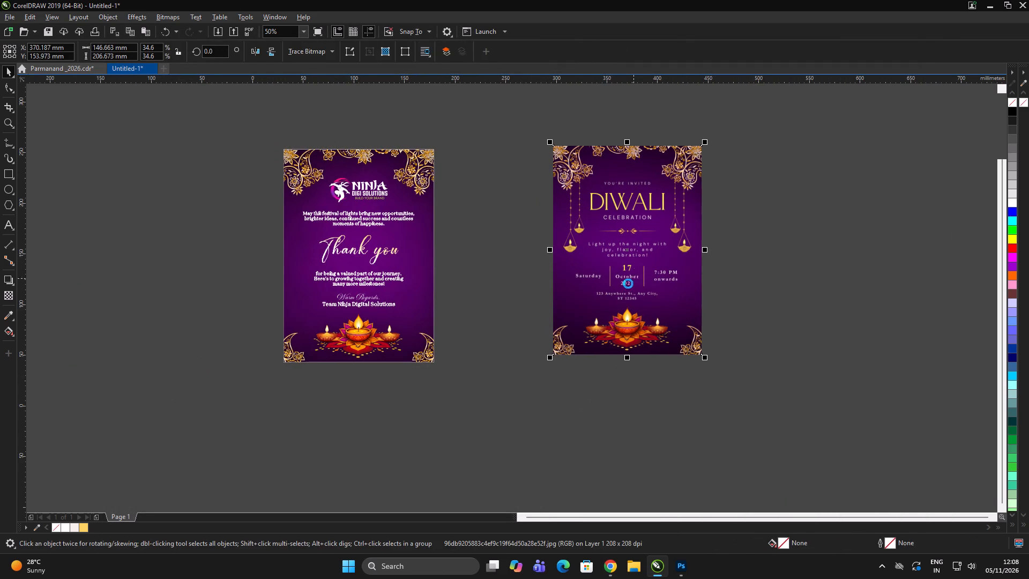
pyautogui.press('Delete')
pyautogui.click(587, 268)
pyautogui.click(598, 269)
pyautogui.click(631, 255)
pyautogui.click(637, 255)
pyautogui.click(640, 257)
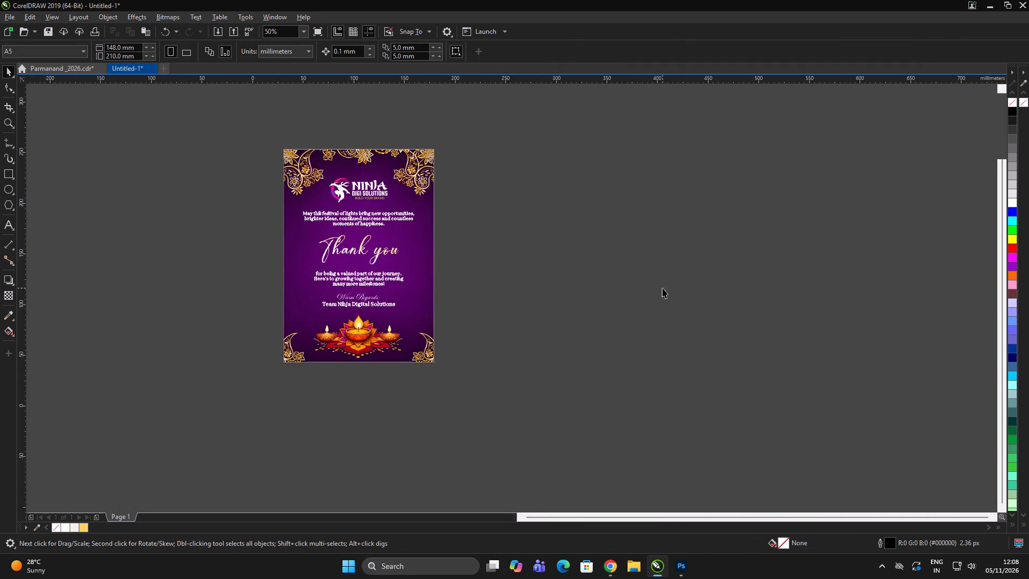
pyautogui.doubleClick(563, 277)
# Start a JPG export of the grouped card into New Volume (D:) > Bharat Data > Ninja Solution > New theme Post.
pyautogui.scroll(1, 376, 231)
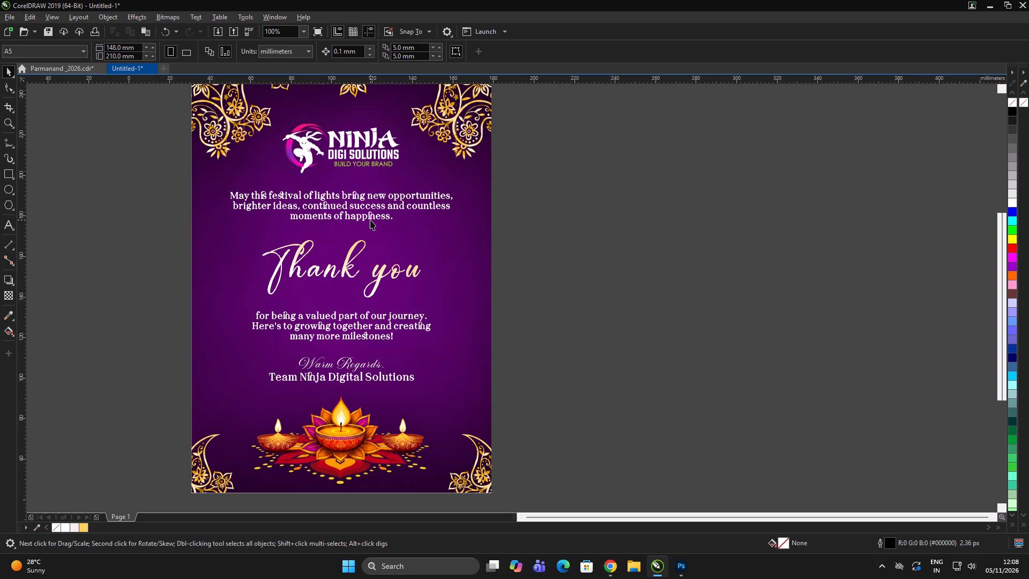
pyautogui.scroll(2, 370, 220)
pyautogui.click(374, 216)
pyautogui.scroll(1, 382, 214)
pyautogui.scroll(-5, 383, 214)
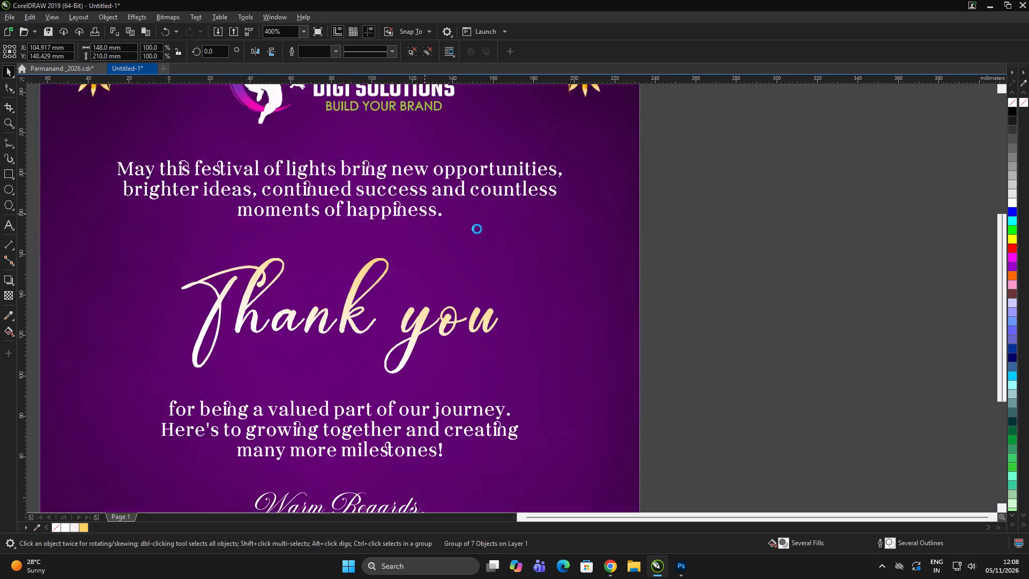
pyautogui.click(419, 254)
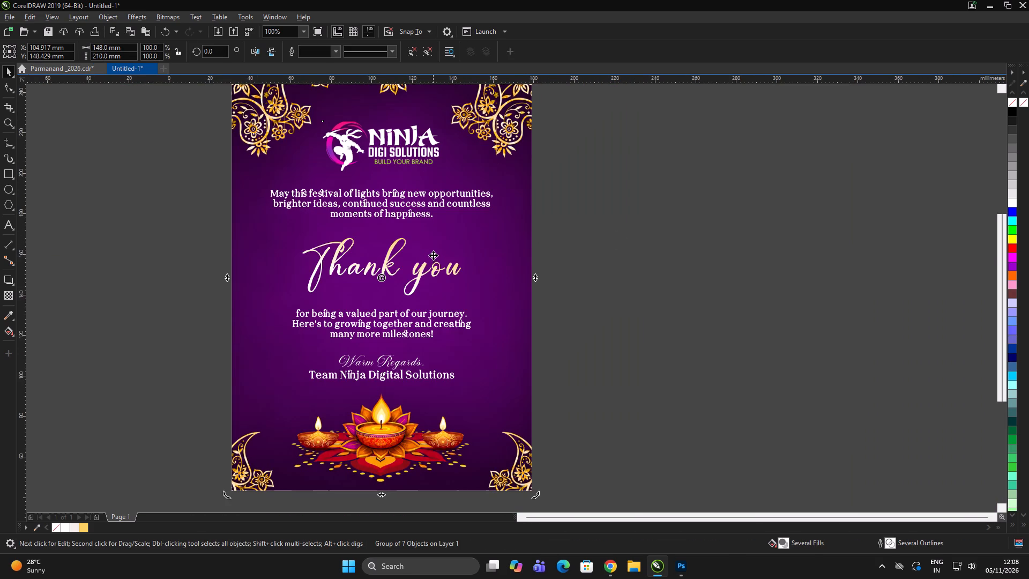
pyautogui.hotkey('ctrl', 'e')
pyautogui.click(174, 363)
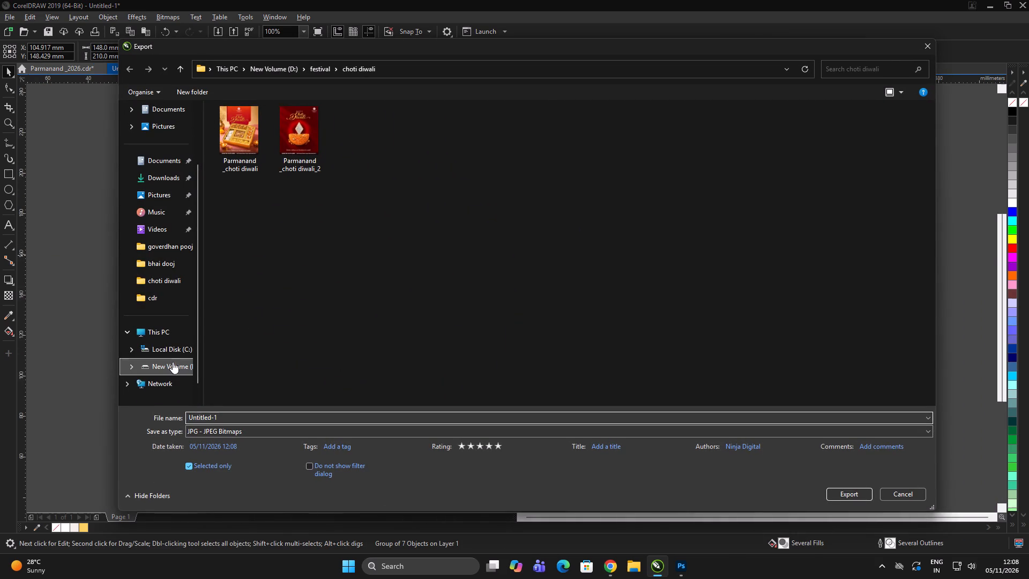
pyautogui.doubleClick(263, 144)
pyautogui.click(277, 210)
pyautogui.write('ninja')
pyautogui.click(1028, 0)
pyautogui.doubleClick(854, 131)
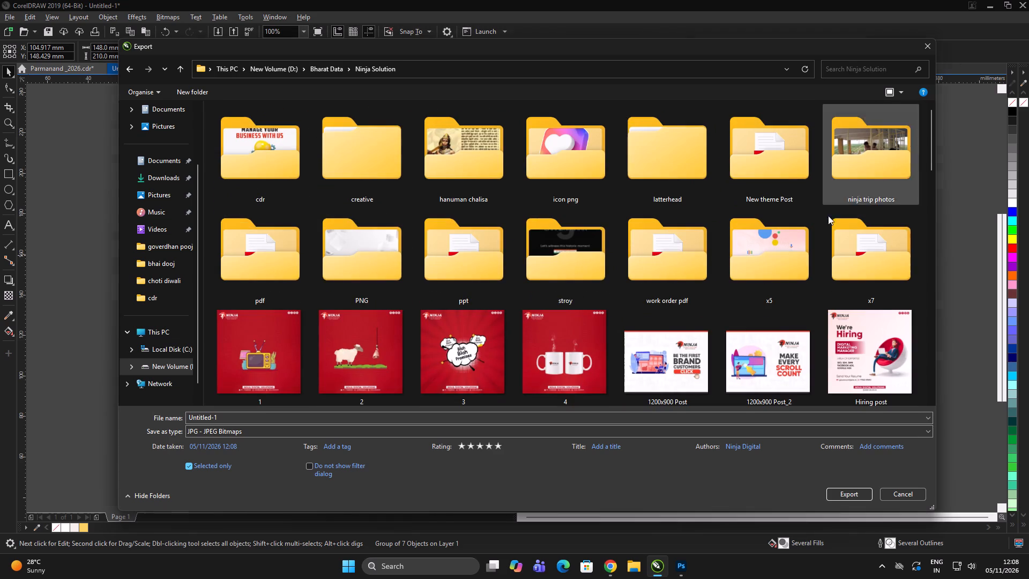
pyautogui.doubleClick(755, 158)
pyautogui.click(475, 283)
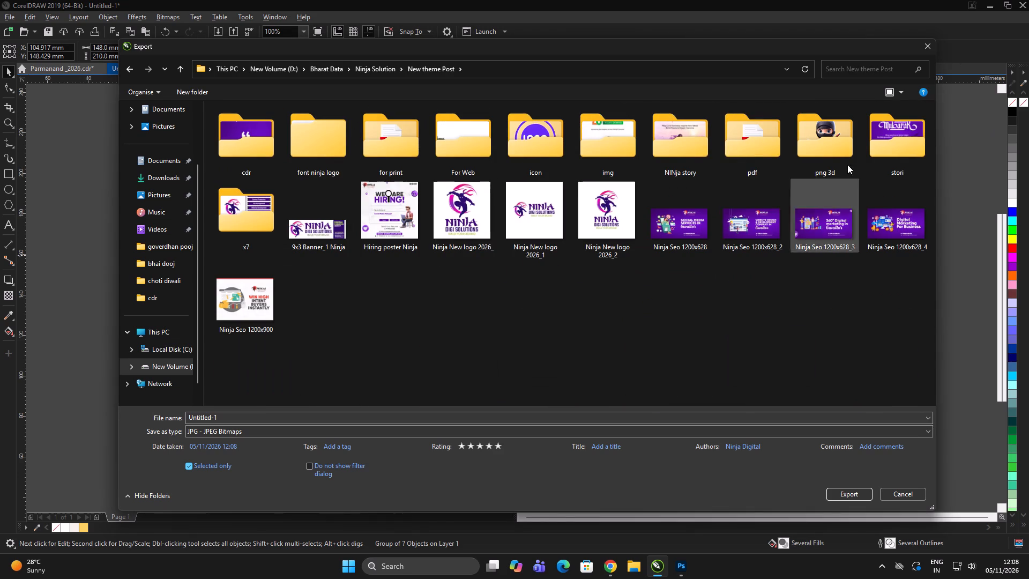
# Name the export file "Ninja A5 Diwali Card", copy that name, and proceed to the JPEG settings.
pyautogui.click(280, 421)
pyautogui.hotkey('shift', 'a')
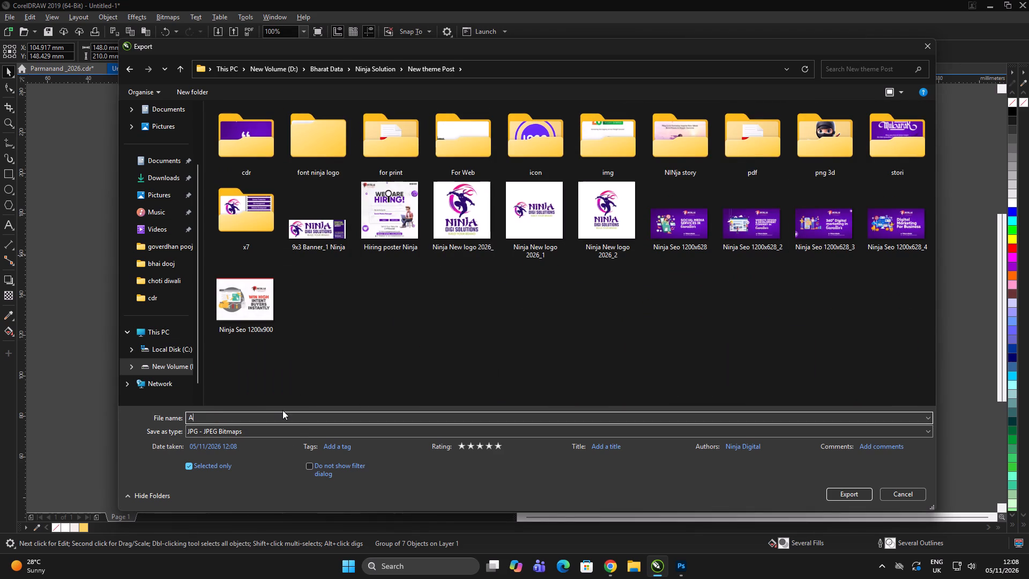
pyautogui.write('5')
pyautogui.press('space')
pyautogui.write('Diwali')
pyautogui.press('space')
pyautogui.press('Left')
pyautogui.press('Left')
pyautogui.press('Left')
pyautogui.press('Left')
pyautogui.press('Left')
pyautogui.press('Left')
pyautogui.press('Left')
pyautogui.press('Left')
pyautogui.press('Left')
pyautogui.press('Left')
pyautogui.press('Left')
pyautogui.press('Left')
pyautogui.press('Left')
pyautogui.press('Left')
pyautogui.press('Left')
pyautogui.press('Left')
pyautogui.press('Left')
pyautogui.press('Left')
pyautogui.press('Left')
pyautogui.press('Left')
pyautogui.write('Ninja')
pyautogui.press('space')
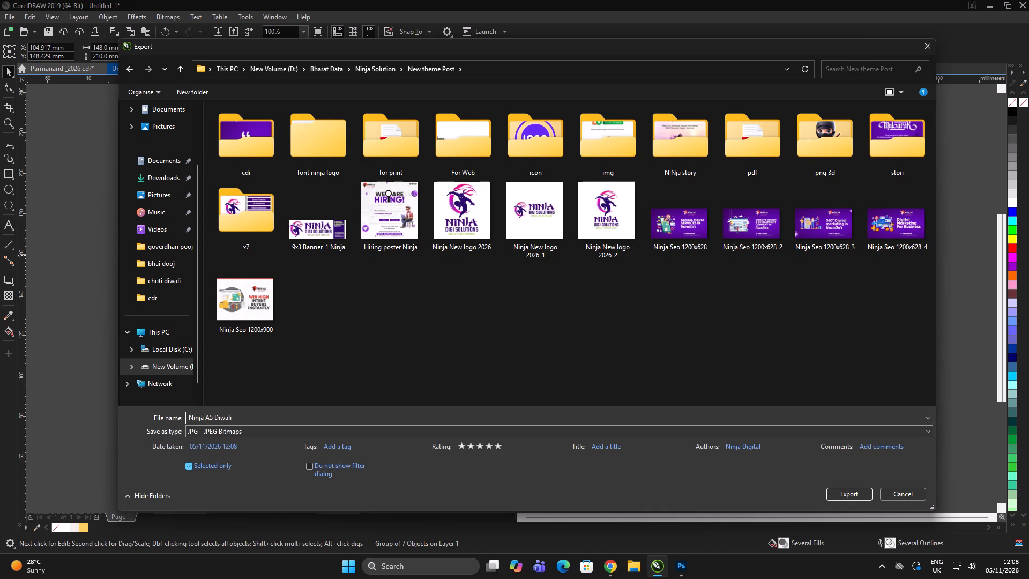
pyautogui.press('Right')
pyautogui.press('Right')
pyautogui.press('Right')
pyautogui.press('Right')
pyautogui.press('Right')
pyautogui.press('Right')
pyautogui.press('Right')
pyautogui.press('Right')
pyautogui.press('Right')
pyautogui.press('Right')
pyautogui.press('Right')
pyautogui.press('Right')
pyautogui.press('Right')
pyautogui.write('card')
pyautogui.hotkey('ctrl', 'a')
pyautogui.hotkey('ctrl', 'c')
pyautogui.press('Right')
pyautogui.press('Left')
pyautogui.press('Left')
pyautogui.press('Left')
pyautogui.hotkey('shift', 'Left')
pyautogui.hotkey('shift', 'c')
pyautogui.press('Right')
pyautogui.press('Left')
pyautogui.press('Right')
pyautogui.press('Right')
pyautogui.press('Right')
pyautogui.hotkey('ctrl', 'a')
pyautogui.hotkey('ctrl', 'c')
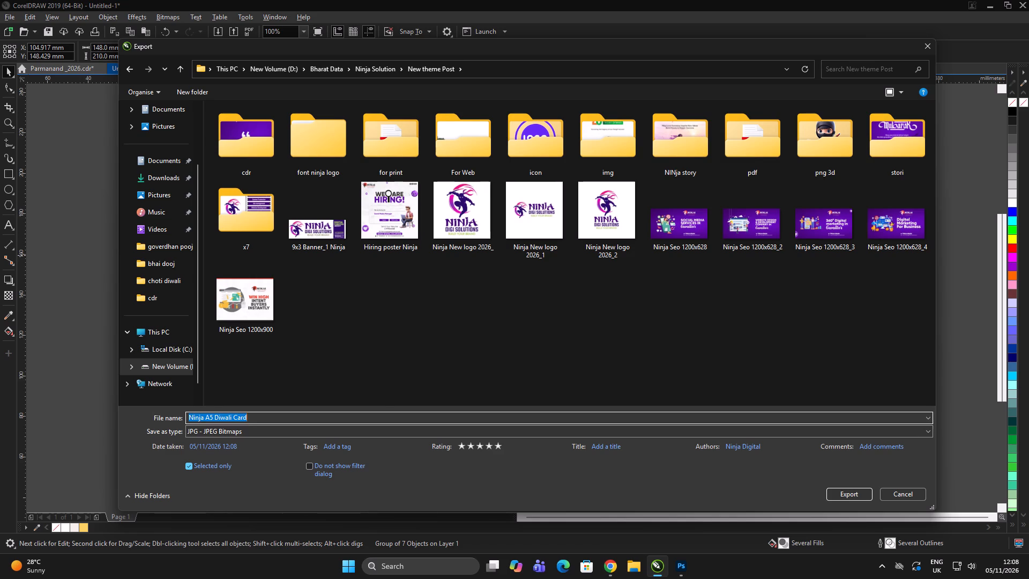
pyautogui.press('Return')
# Choose RGB Color (24-bit) for the JPEG export and set its resolution to 500.
pyautogui.click(676, 169)
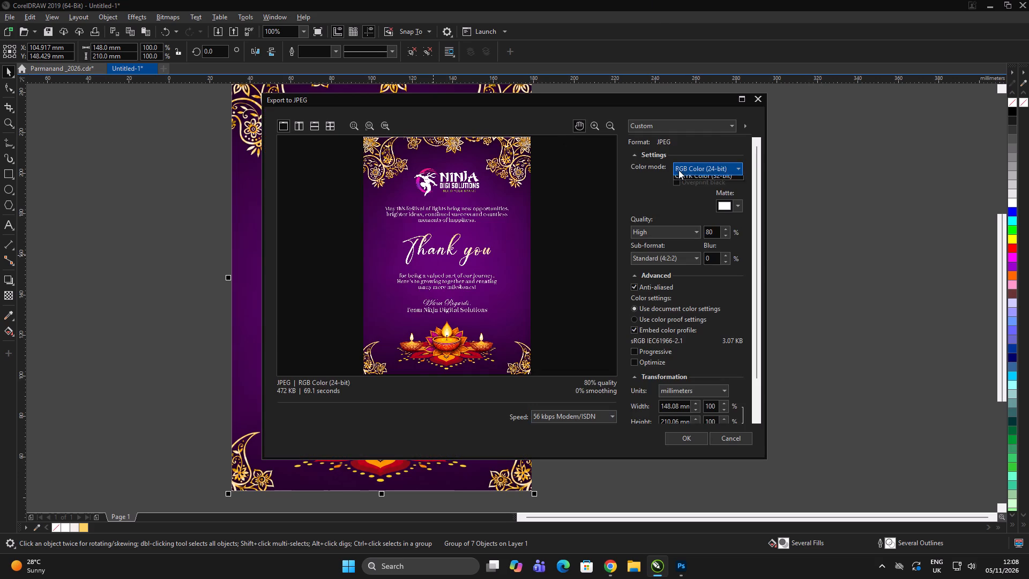
pyautogui.click(698, 188)
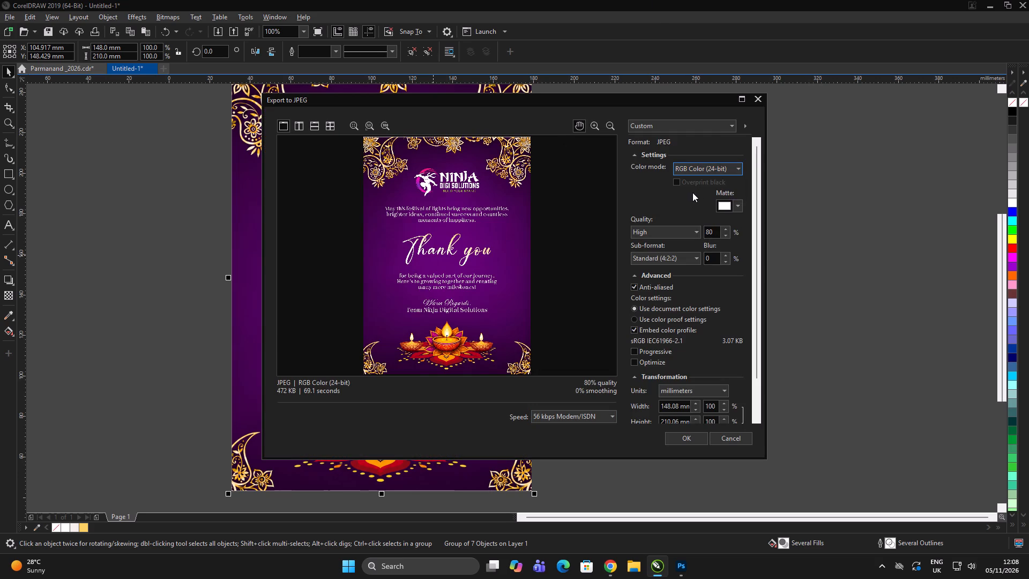
pyautogui.moveTo(758, 233); pyautogui.dragTo(741, 325)
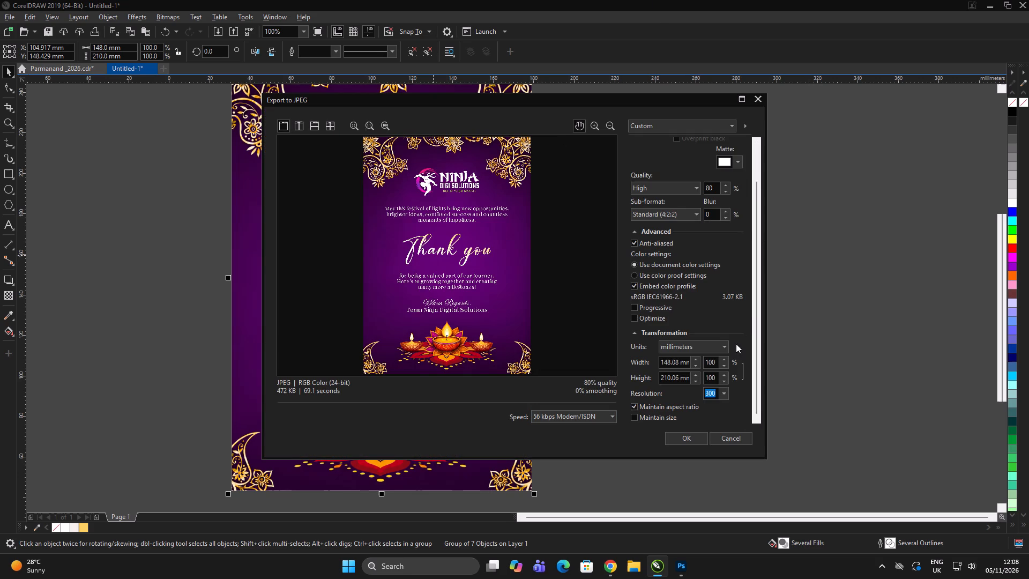
pyautogui.moveTo(717, 394); pyautogui.dragTo(700, 394)
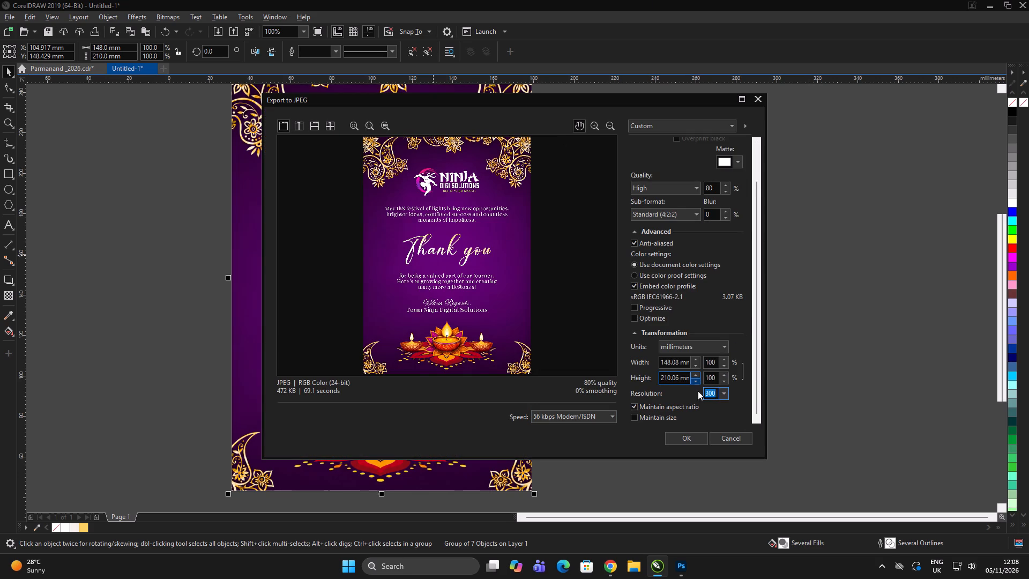
pyautogui.write('500')
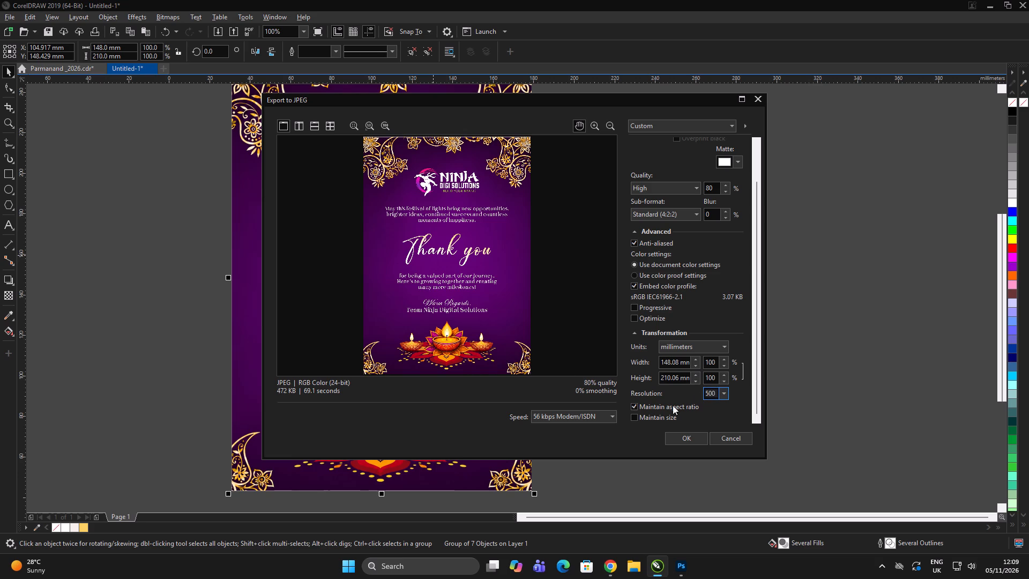
pyautogui.click(519, 299)
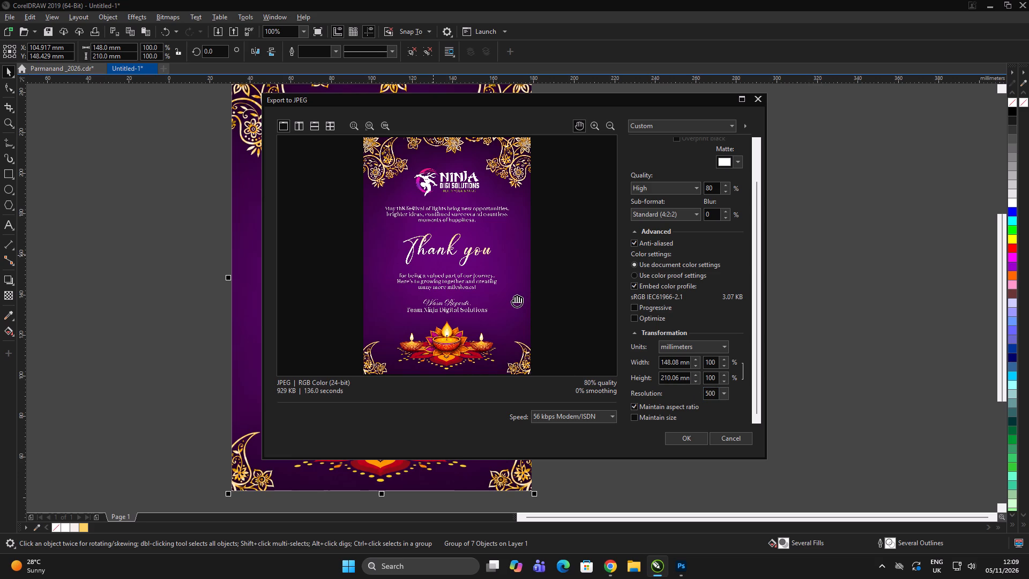
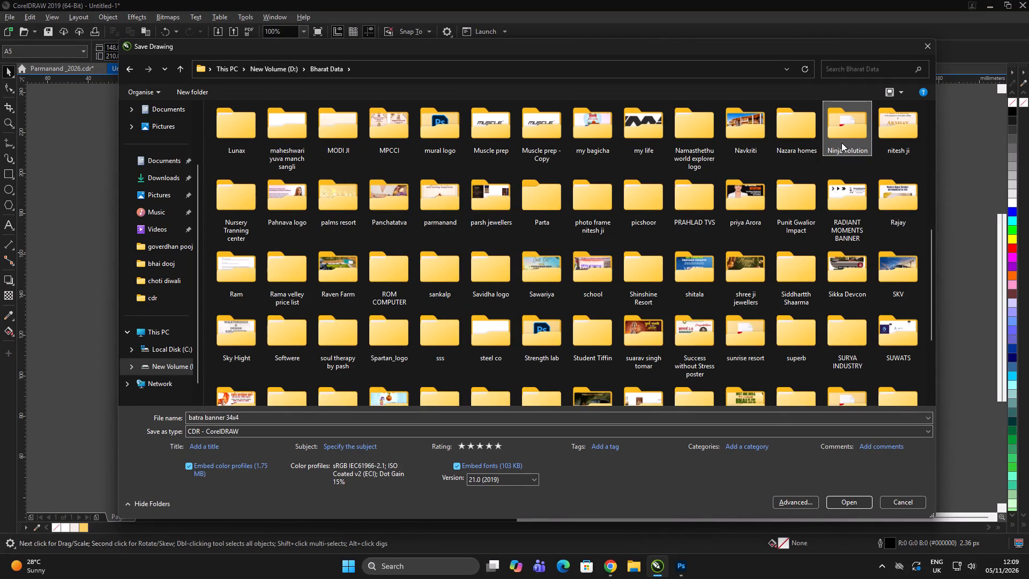
# Save the drawing as a CDR named "Ninja A5 Diwali Card" in Bharat Data > Ninja Solution > New theme Post.
pyautogui.doubleClick(841, 143)
pyautogui.doubleClick(786, 140)
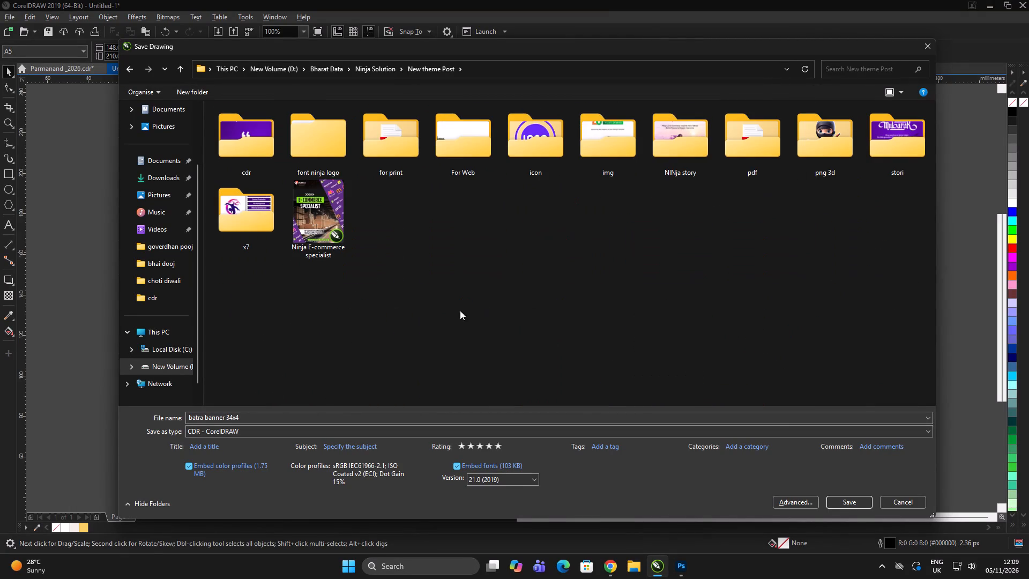
pyautogui.click(263, 420)
pyautogui.hotkey('ctrl', 'v')
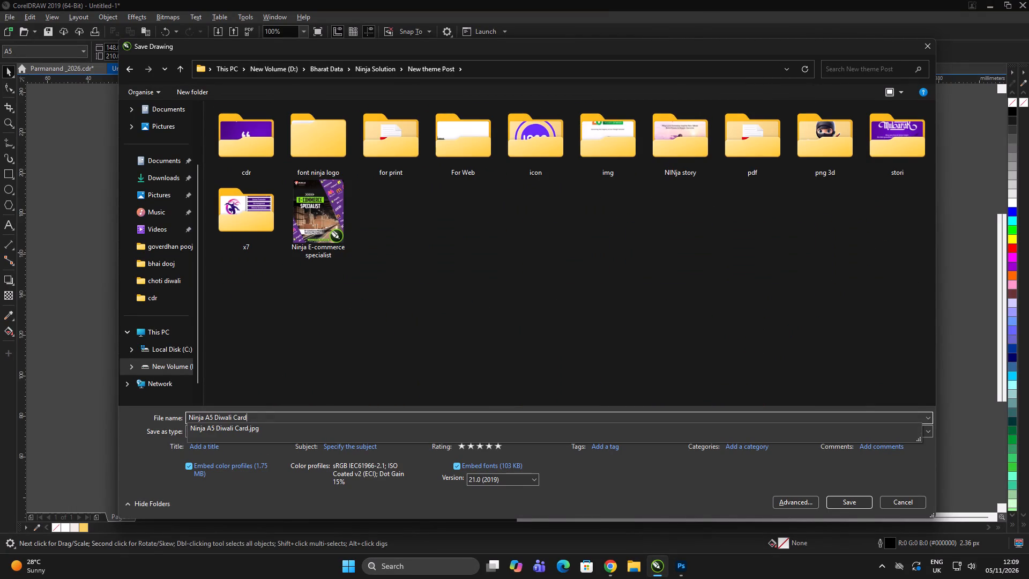
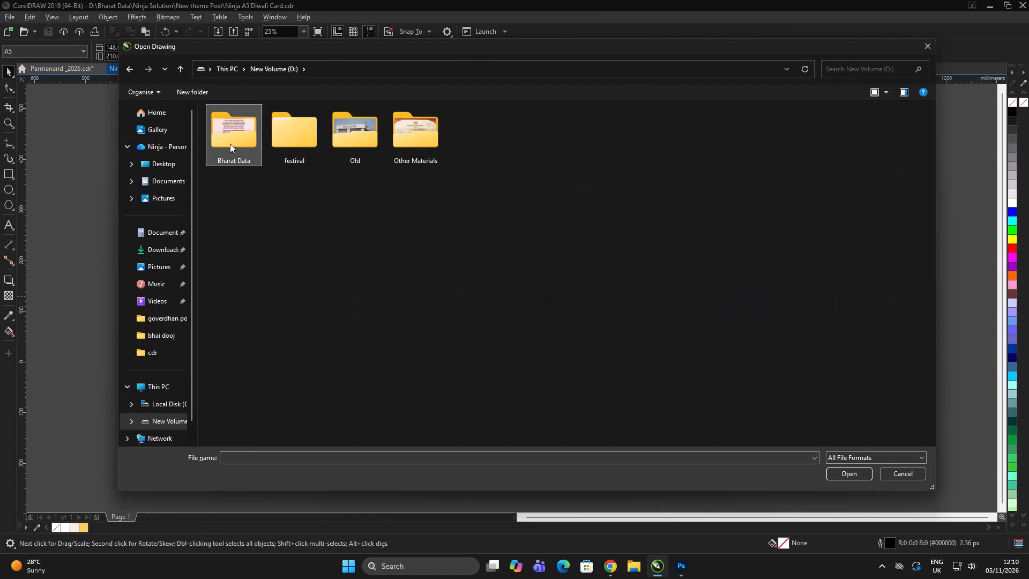
# Browse to the cdr folder in Bharat Data > Batra's > Aug Batra Work and look through its drawings for one to open.
pyautogui.click(295, 213)
pyautogui.write('bat')
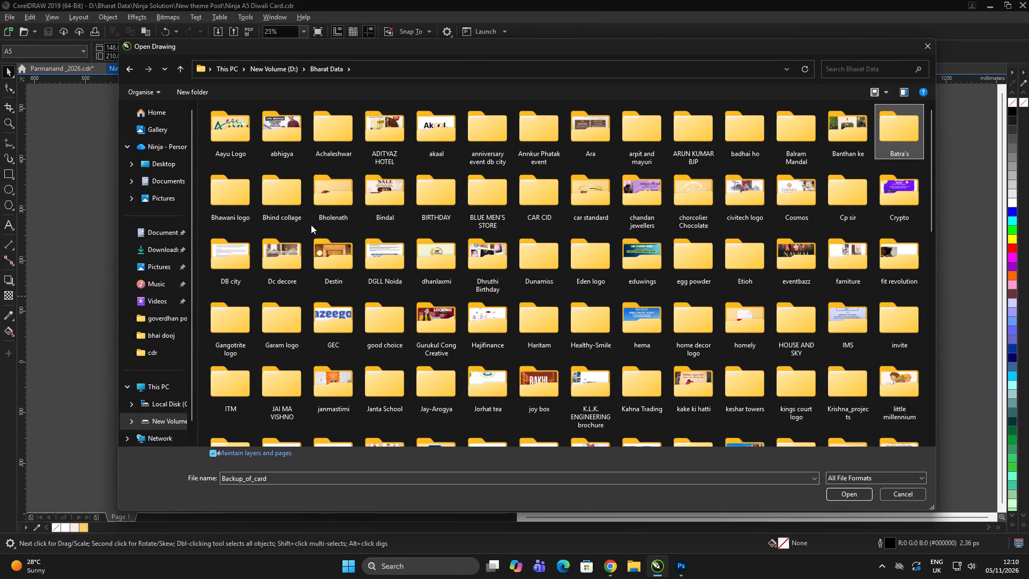
pyautogui.doubleClick(891, 134)
pyautogui.doubleClick(322, 235)
pyautogui.click(254, 159)
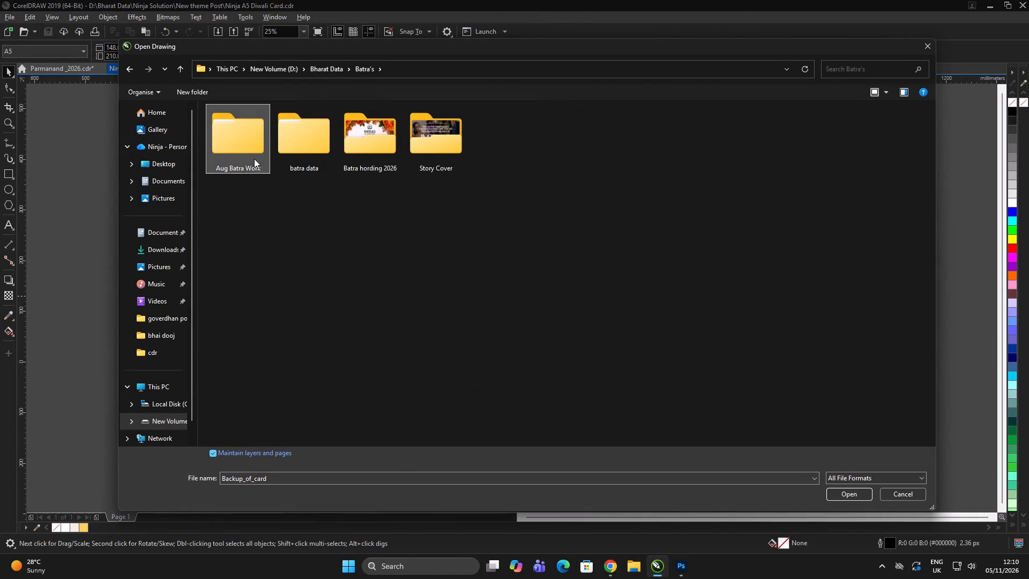
pyautogui.doubleClick(254, 159)
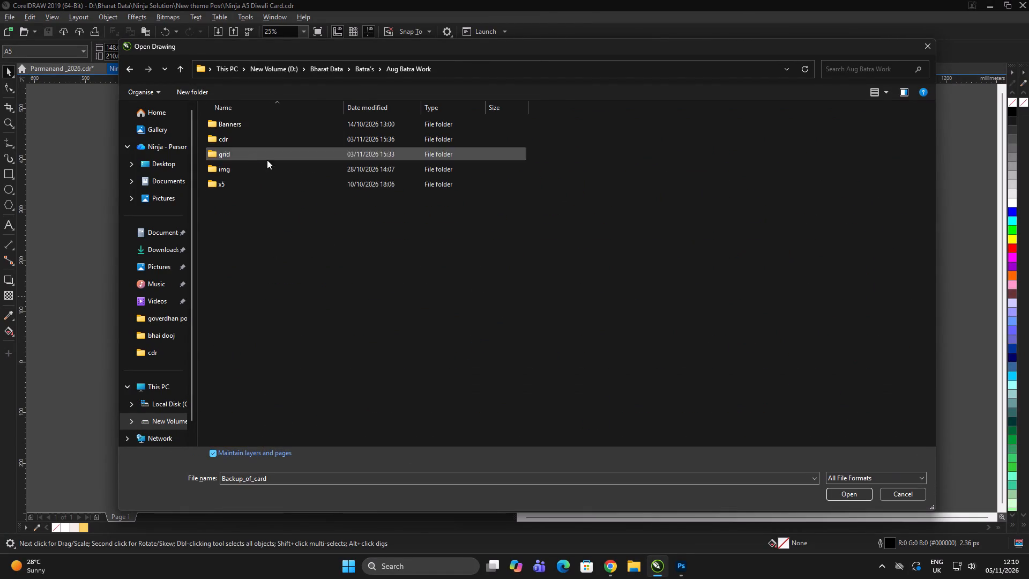
pyautogui.click(489, 274)
pyautogui.click(486, 271)
pyautogui.click(232, 144)
pyautogui.click(227, 138)
pyautogui.doubleClick(249, 139)
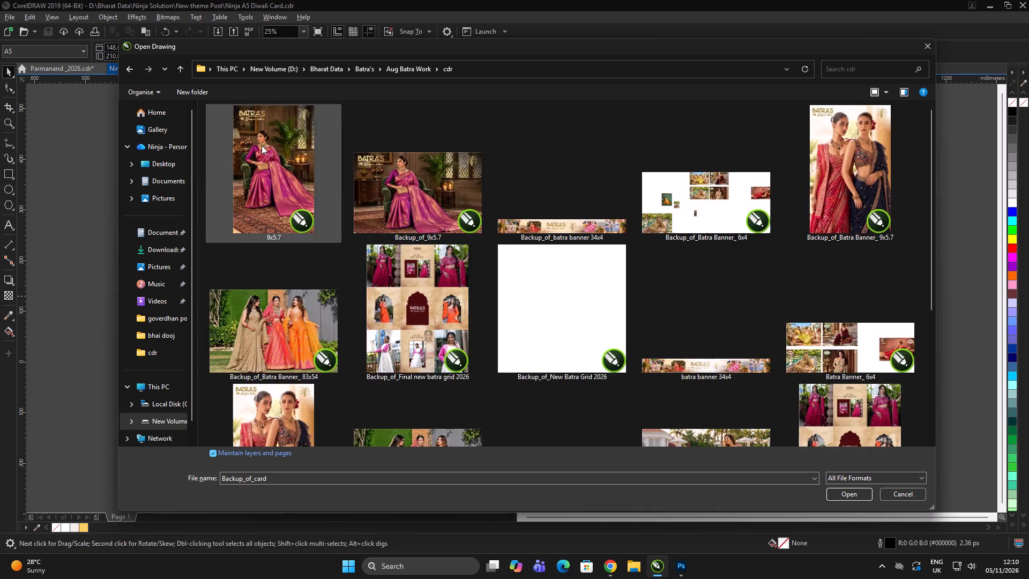
pyautogui.scroll(-12, 625, 276)
pyautogui.click(585, 369)
pyautogui.moveTo(575, 367); pyautogui.dragTo(567, 367)
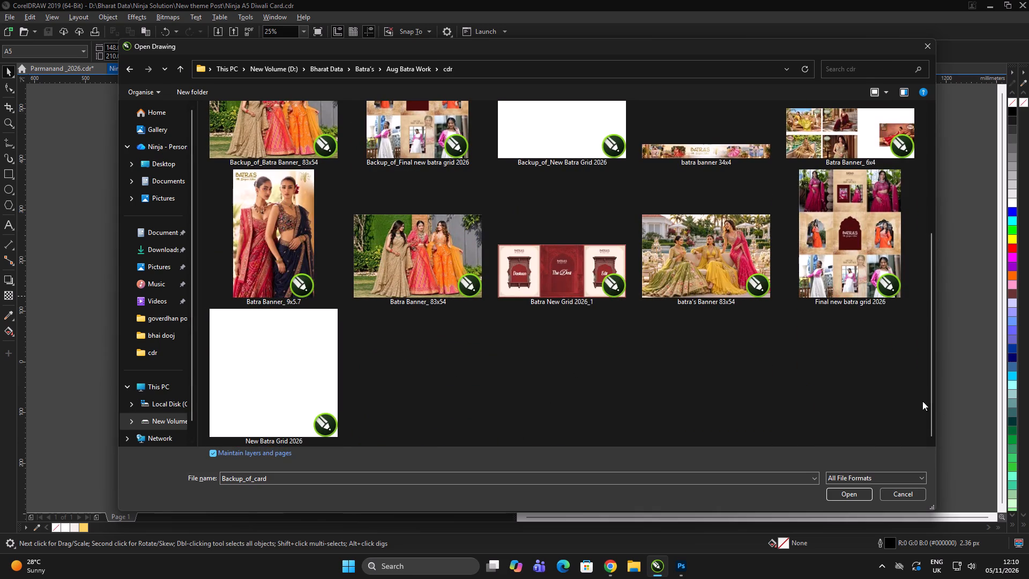
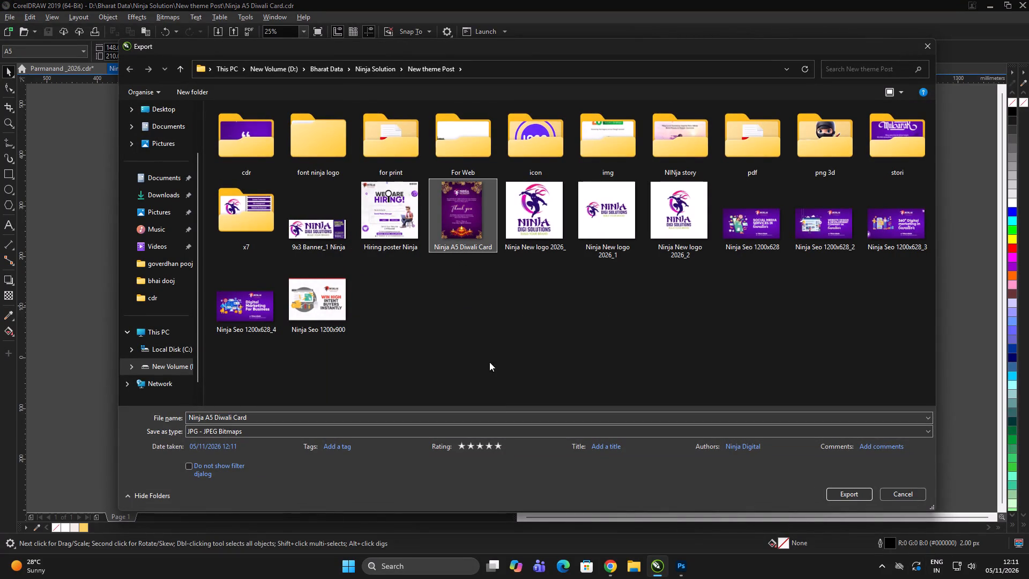
# Export the Diwali card as a PDF named "Ninja A5 Diwali Card_" in the New theme Post folder.
pyautogui.click(353, 428)
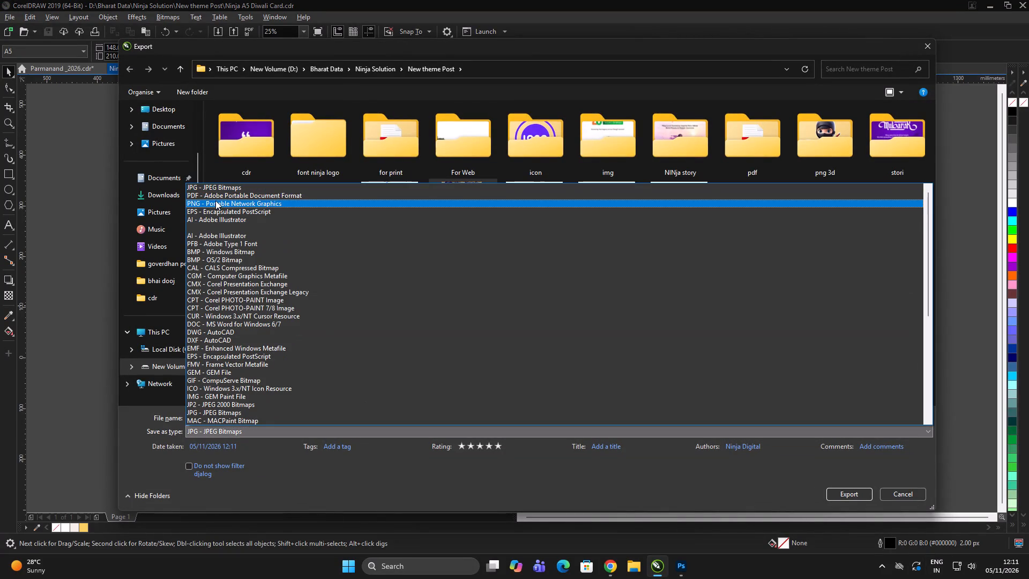
pyautogui.click(219, 196)
pyautogui.tripleClick(294, 418)
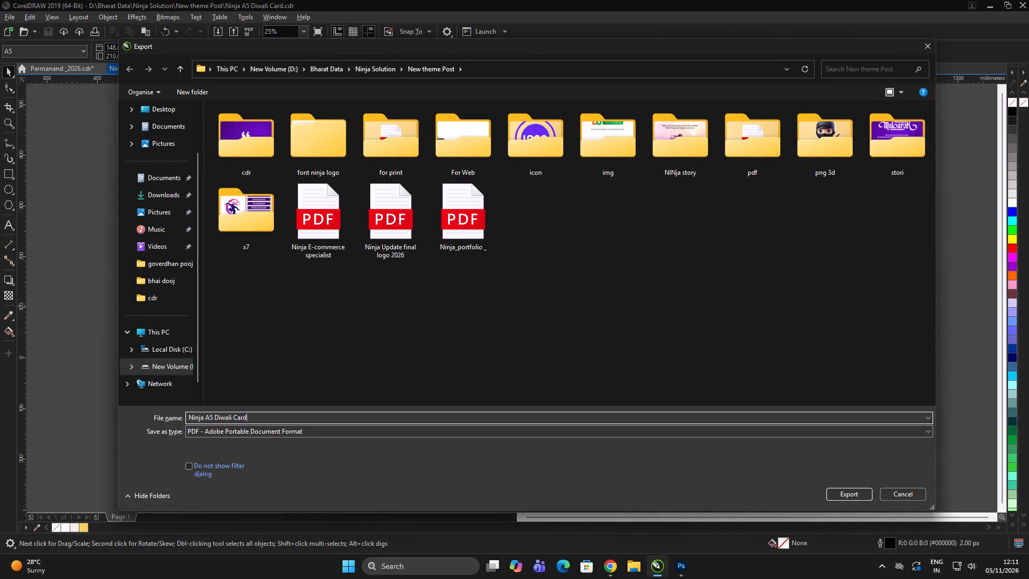
pyautogui.hotkey('shift', '_')
pyautogui.hotkey('ctrl', 'a')
pyautogui.hotkey('ctrl', 'c')
pyautogui.click(744, 332)
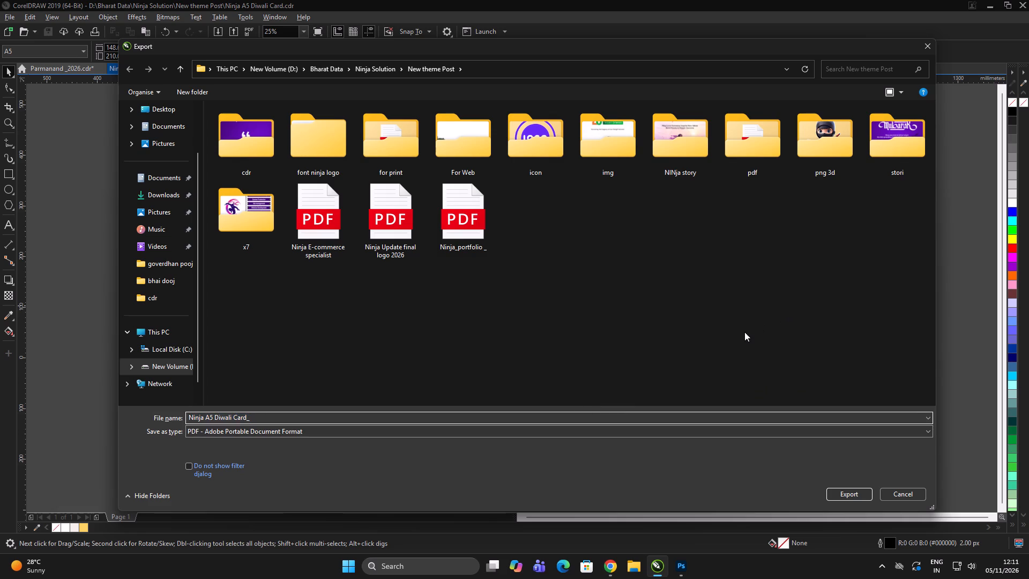
pyautogui.click(858, 494)
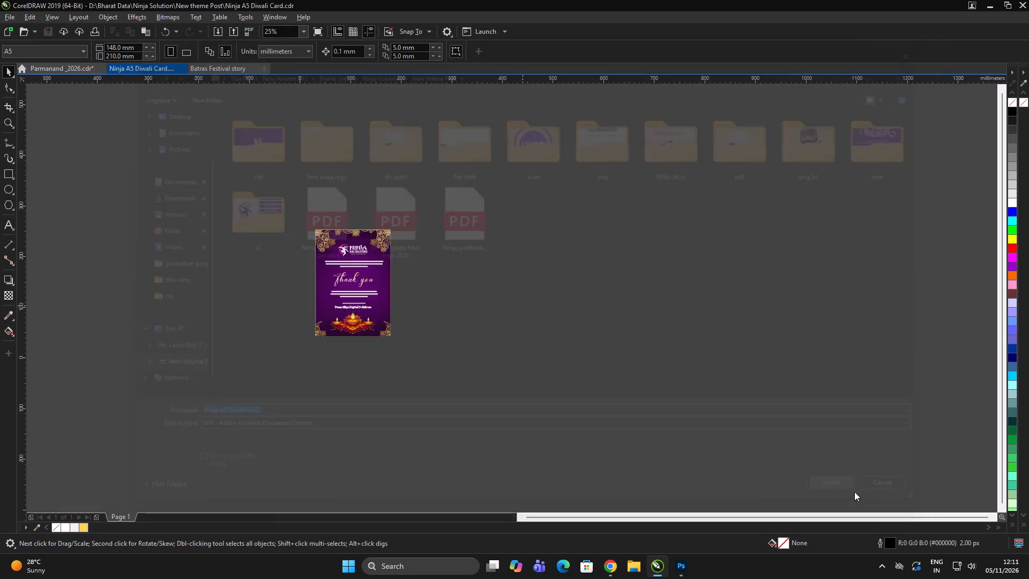
pyautogui.click(437, 236)
pyautogui.click(615, 388)
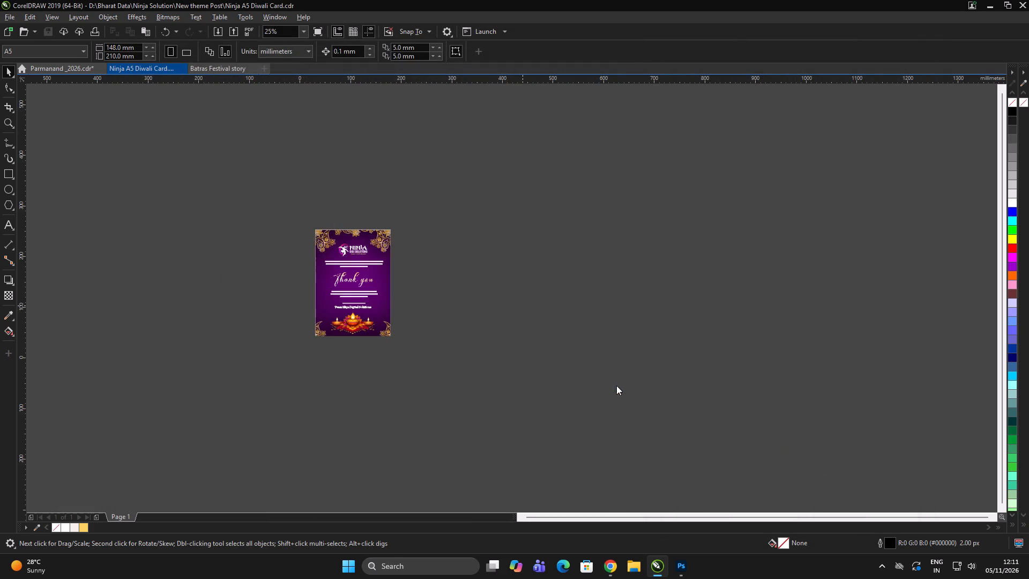
# Ungroup the card's artwork and convert its greeting, "Thank you" and sign-off text to curves.
pyautogui.moveTo(692, 380); pyautogui.dragTo(677, 378)
pyautogui.scroll(2, 346, 280)
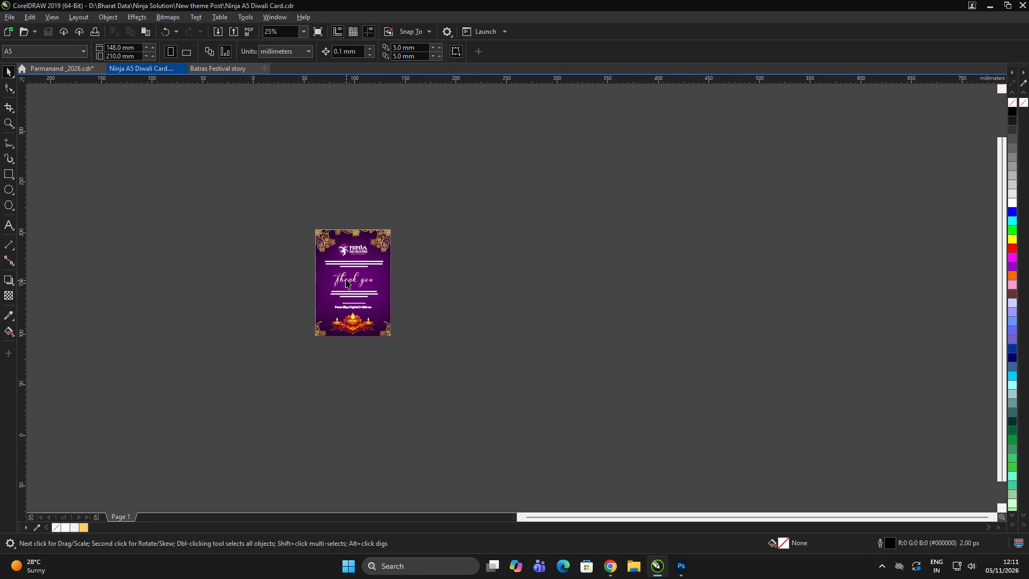
pyautogui.click(346, 269)
pyautogui.hotkey('ctrl', 'u')
pyautogui.keyDown('ctrl'); pyautogui.click(644, 235); pyautogui.keyUp('ctrl')
pyautogui.moveTo(642, 233); pyautogui.dragTo(622, 227)
pyautogui.moveTo(625, 173); pyautogui.dragTo(154, 404)
pyautogui.hotkey('ctrl', 'q')
pyautogui.hotkey('ctrl', 'q')
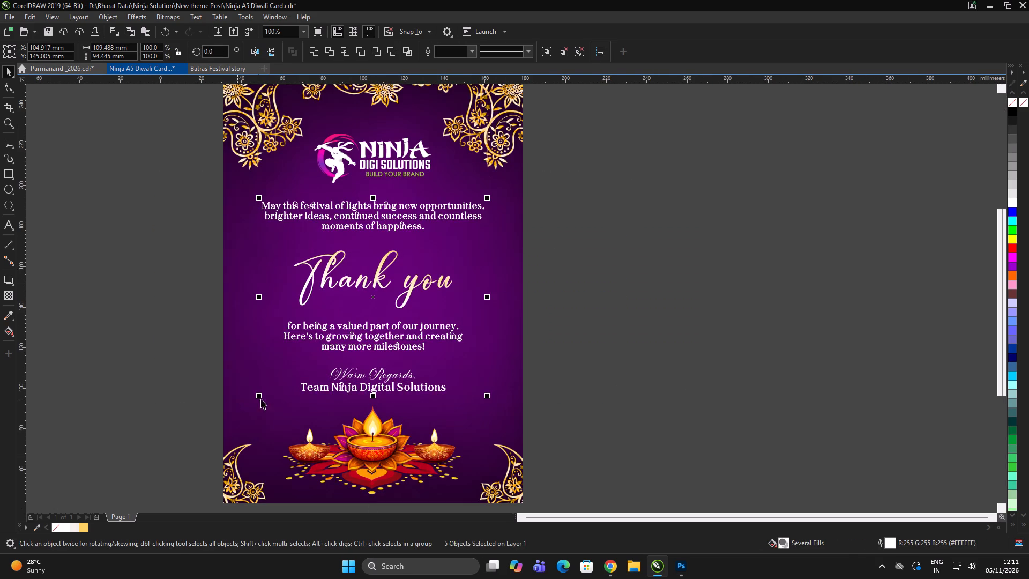
pyautogui.hotkey('ctrl', 'q')
pyautogui.hotkey('ctrl', 'q')
pyautogui.scroll(-3, 437, 355)
pyautogui.doubleClick(657, 315)
# Save the card as a separate CDR file in version 17.0, named "Ninja A5 Diwali Card_2026".
pyautogui.click(14, 16)
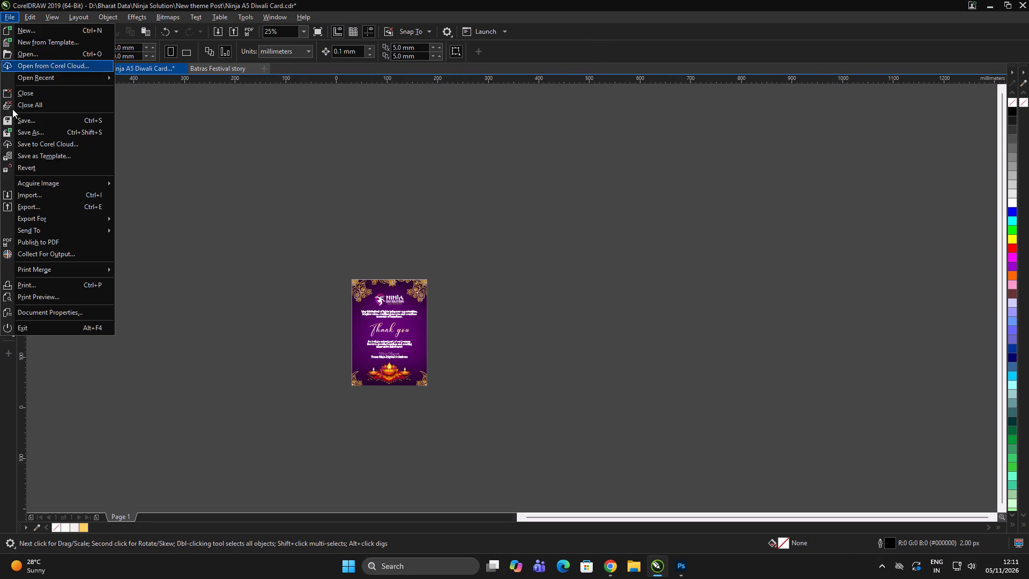
pyautogui.click(36, 130)
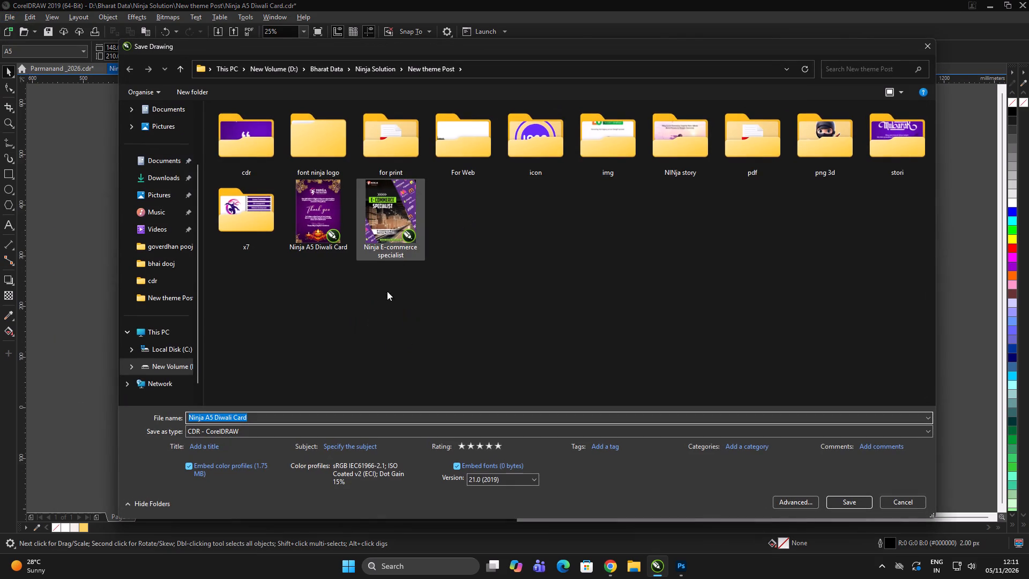
pyautogui.click(526, 482)
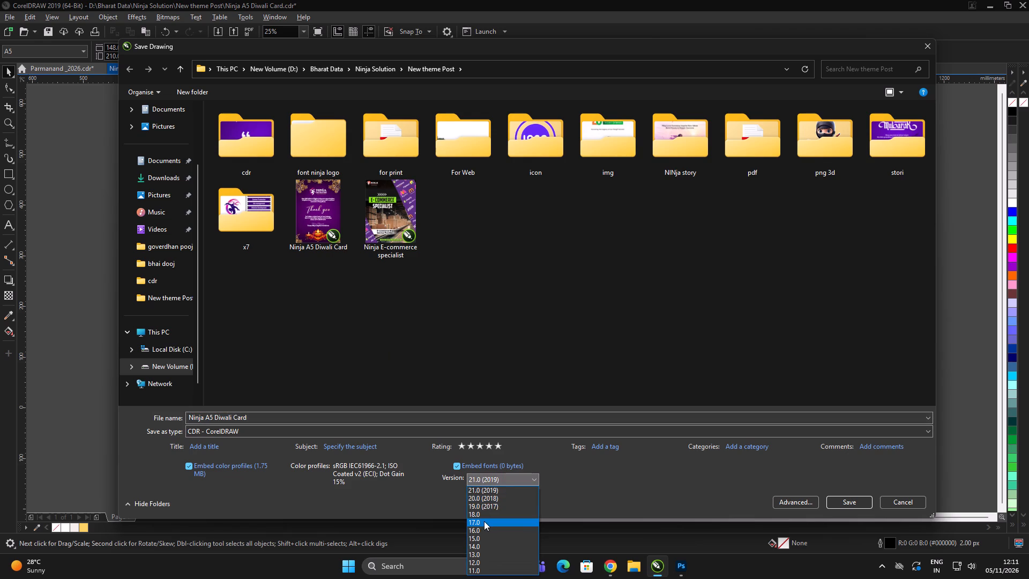
pyautogui.click(484, 521)
pyautogui.tripleClick(362, 417)
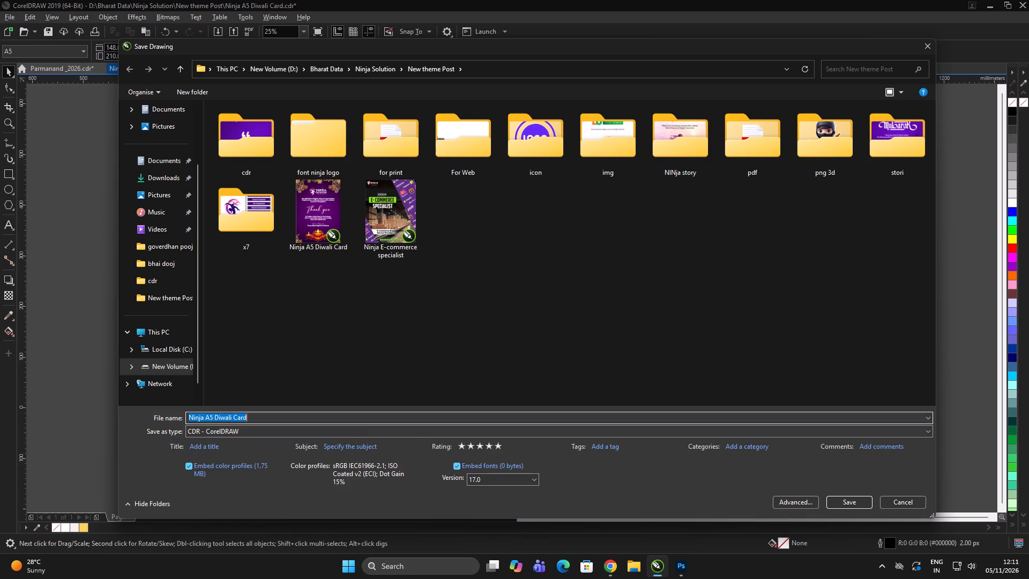
pyautogui.write('_2026')
pyautogui.hotkey('ctrl', 'a')
pyautogui.press('Return')
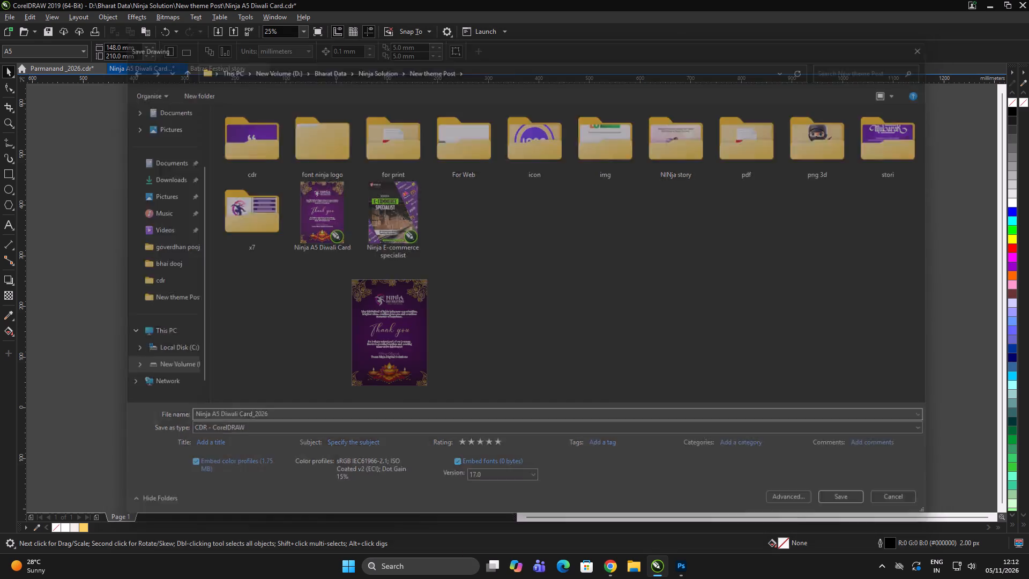
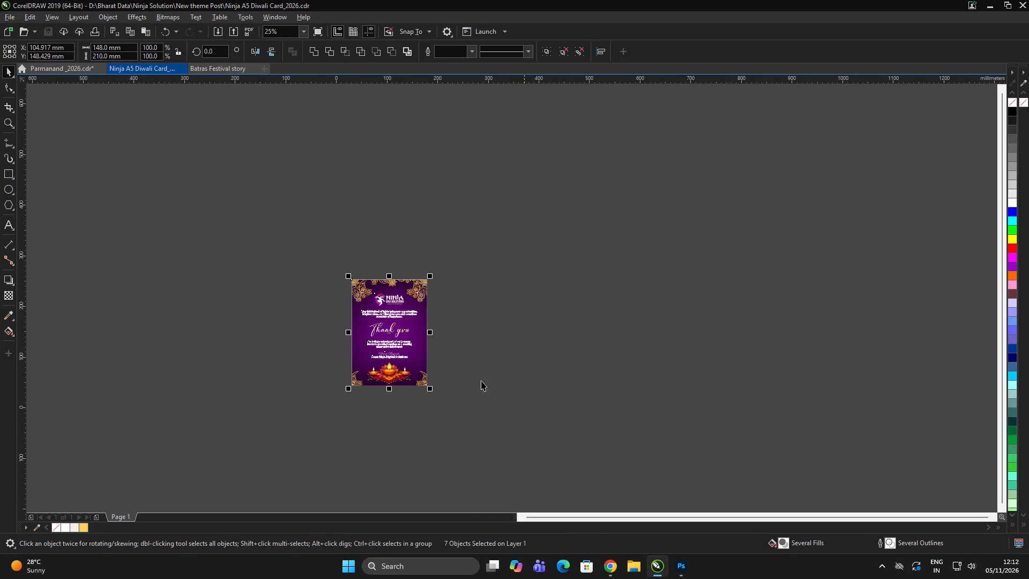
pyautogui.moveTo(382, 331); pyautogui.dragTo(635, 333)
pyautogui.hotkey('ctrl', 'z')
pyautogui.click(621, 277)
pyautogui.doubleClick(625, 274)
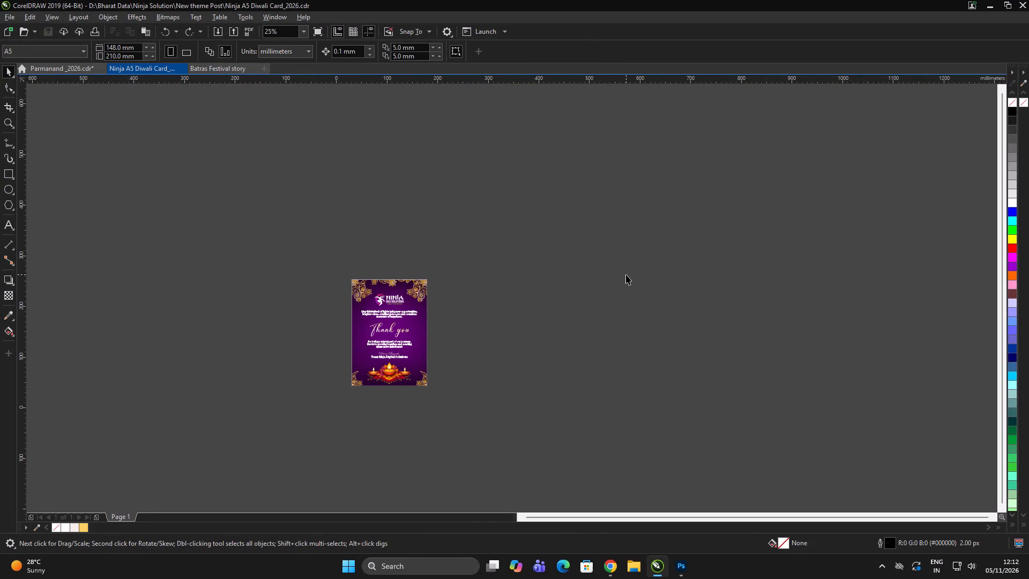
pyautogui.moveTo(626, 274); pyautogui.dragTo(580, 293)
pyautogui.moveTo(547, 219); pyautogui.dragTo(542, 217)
# Switch to the open Batras Festival story document.
pyautogui.click(203, 68)
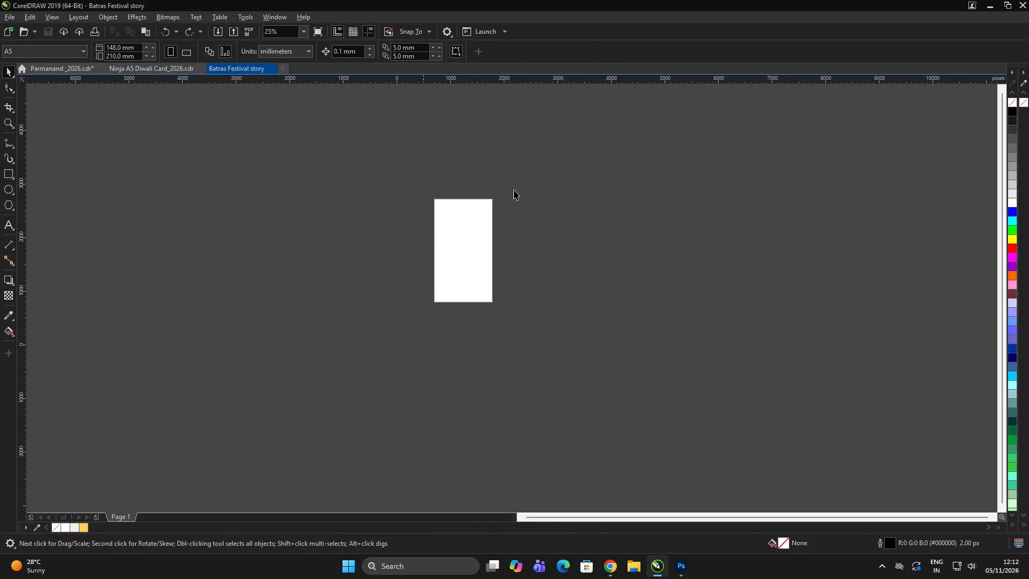